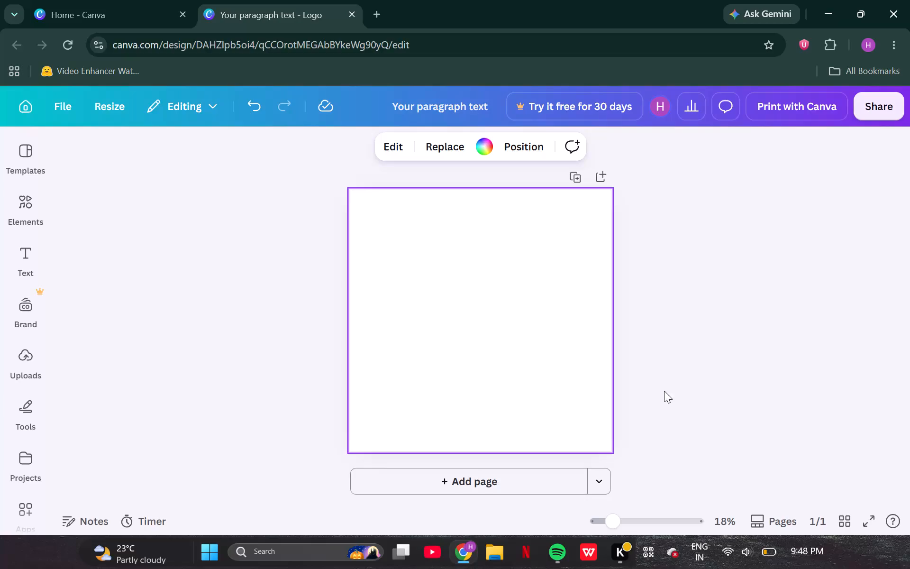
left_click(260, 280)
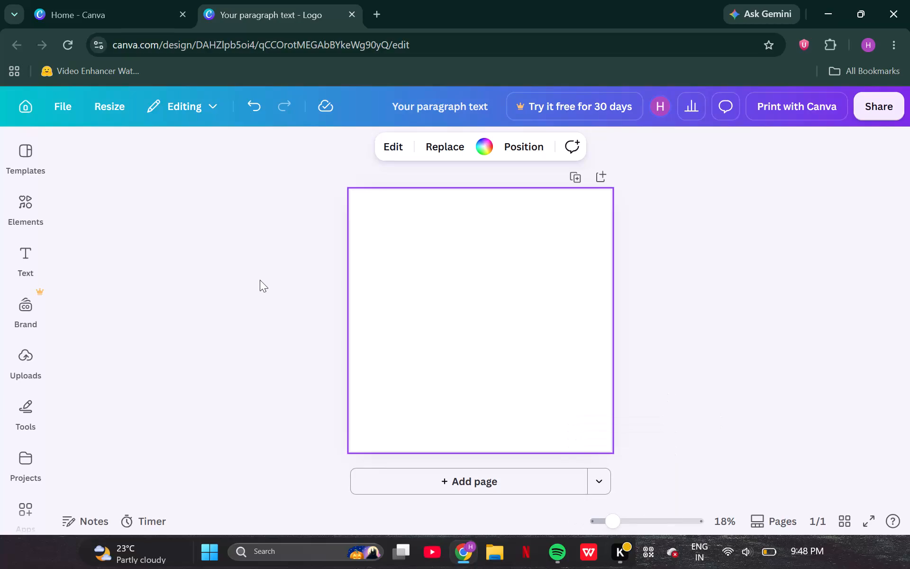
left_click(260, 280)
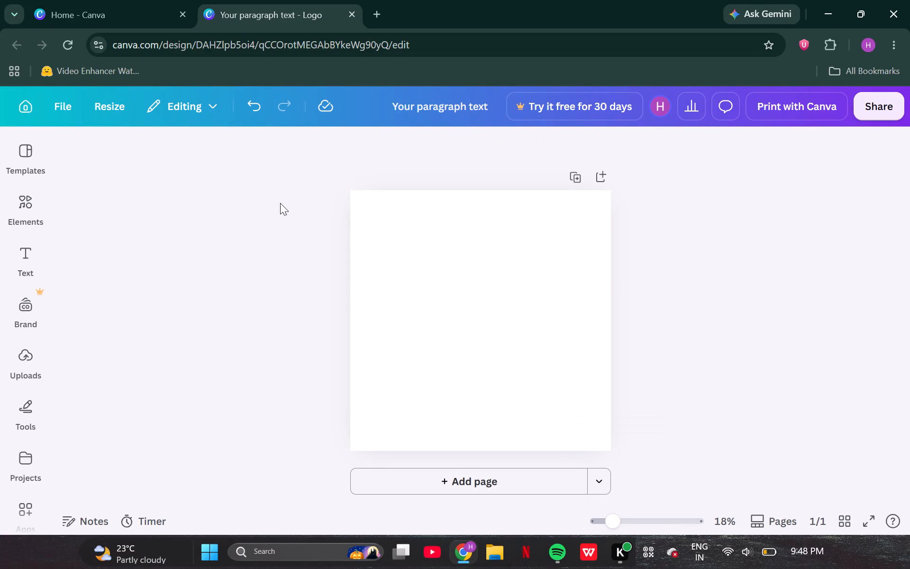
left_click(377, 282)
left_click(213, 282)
Search the logo templates for "gta 5" and browse the resulting designs.
left_click(36, 165)
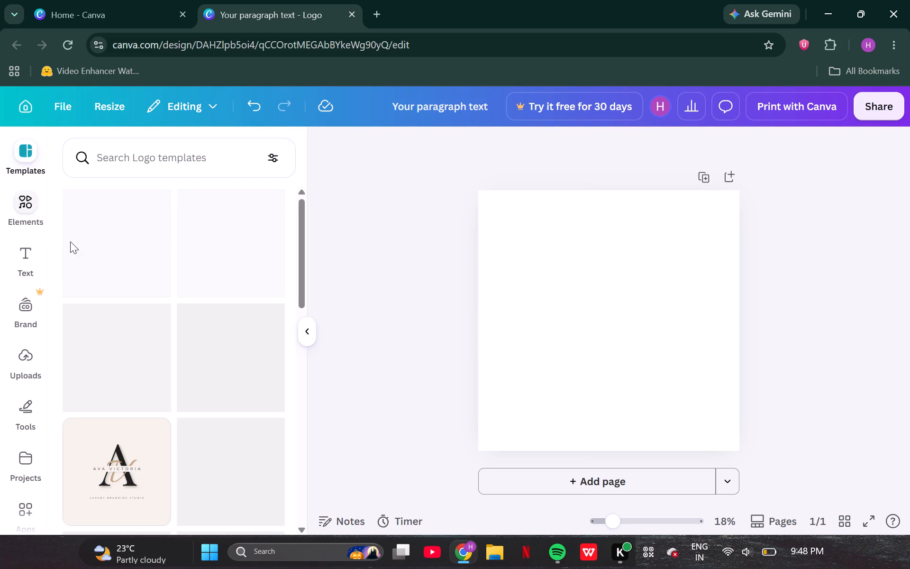
left_click(161, 159)
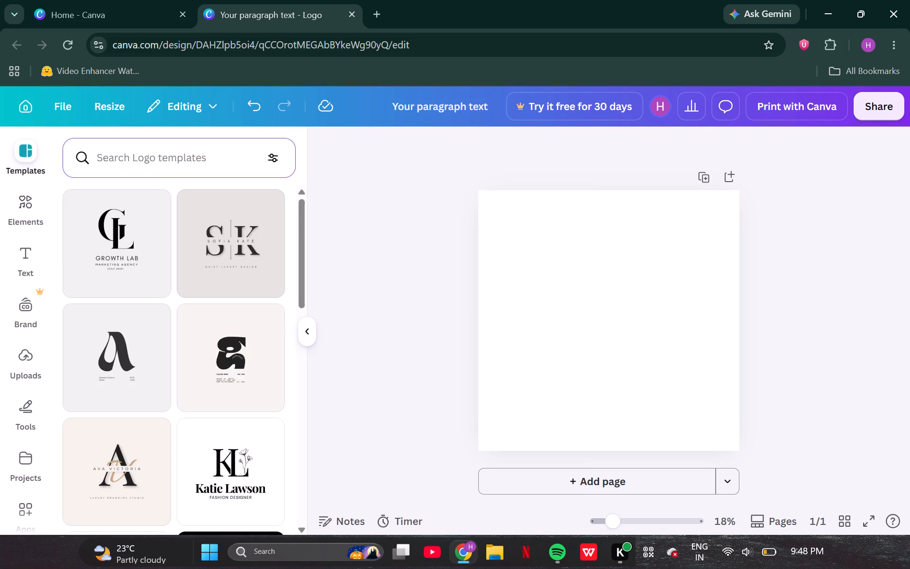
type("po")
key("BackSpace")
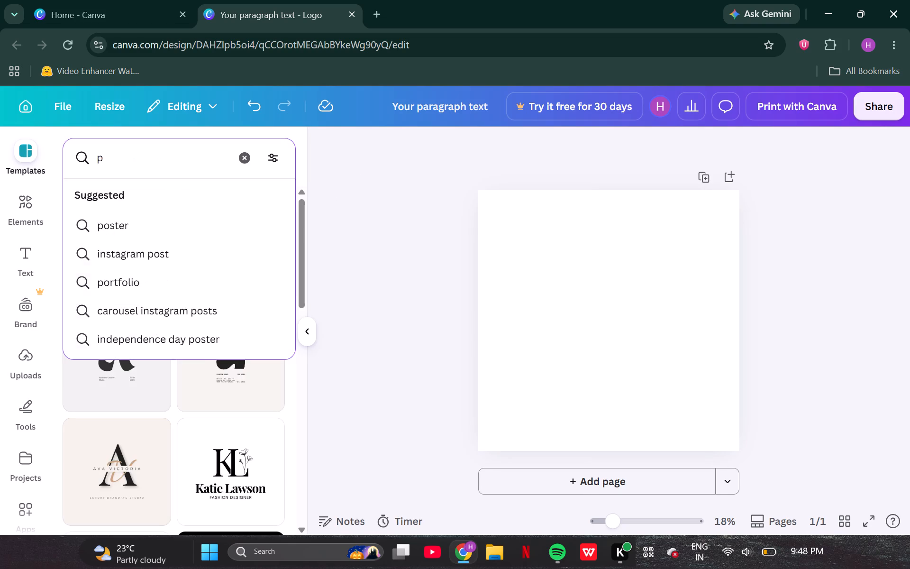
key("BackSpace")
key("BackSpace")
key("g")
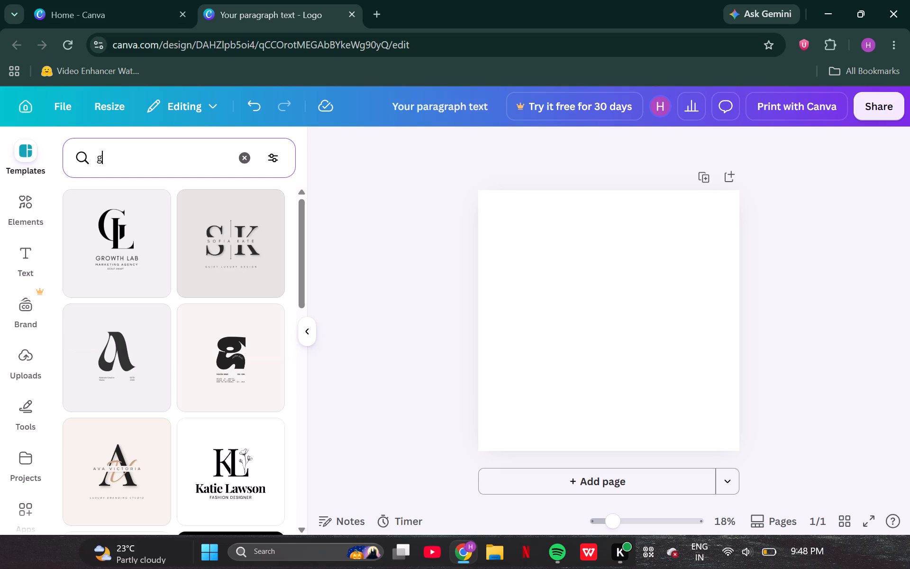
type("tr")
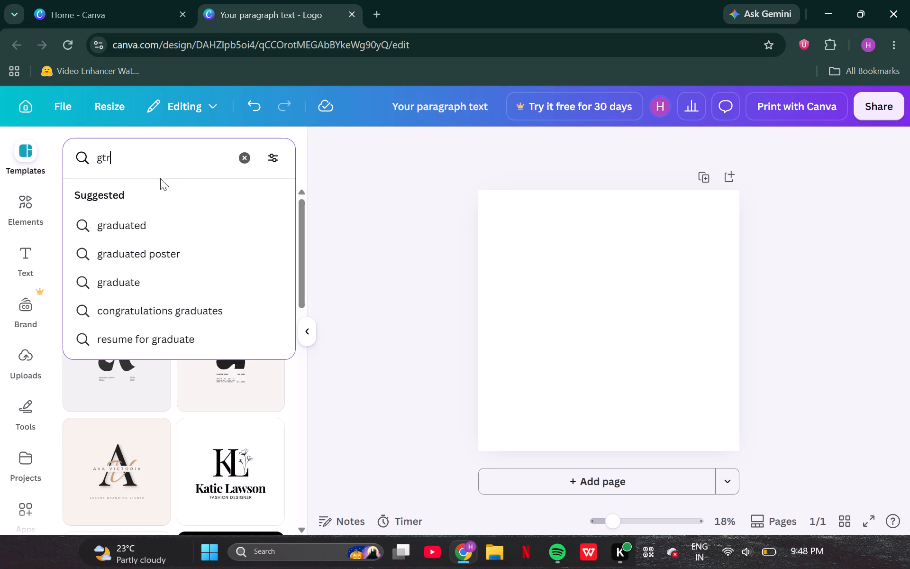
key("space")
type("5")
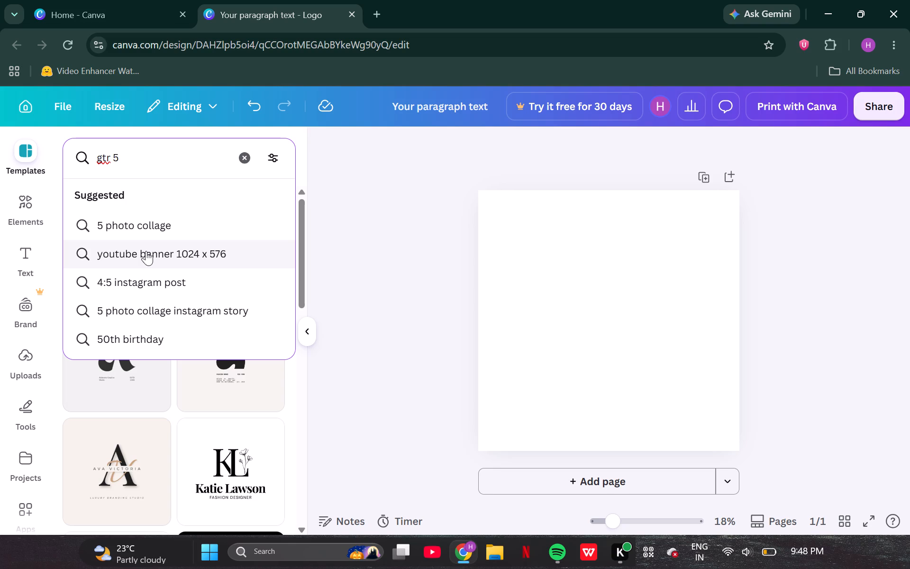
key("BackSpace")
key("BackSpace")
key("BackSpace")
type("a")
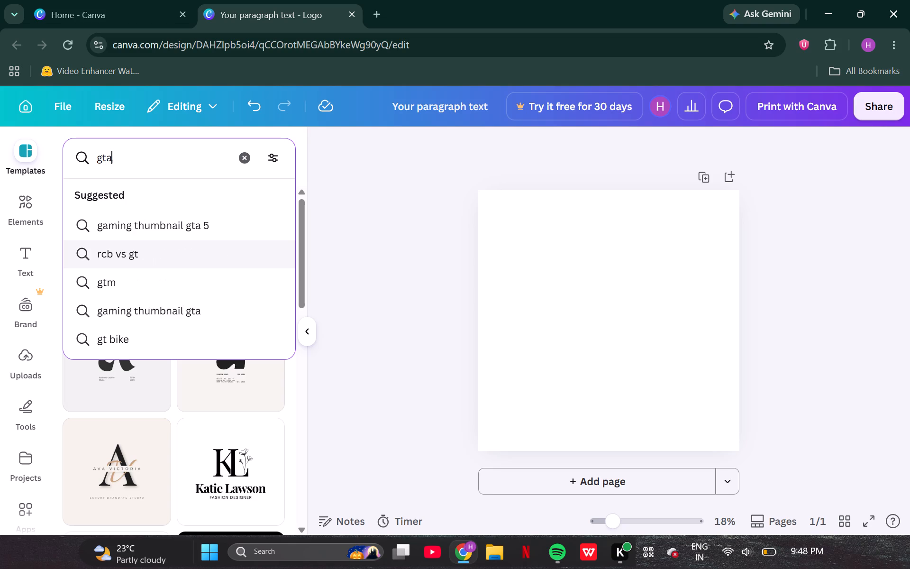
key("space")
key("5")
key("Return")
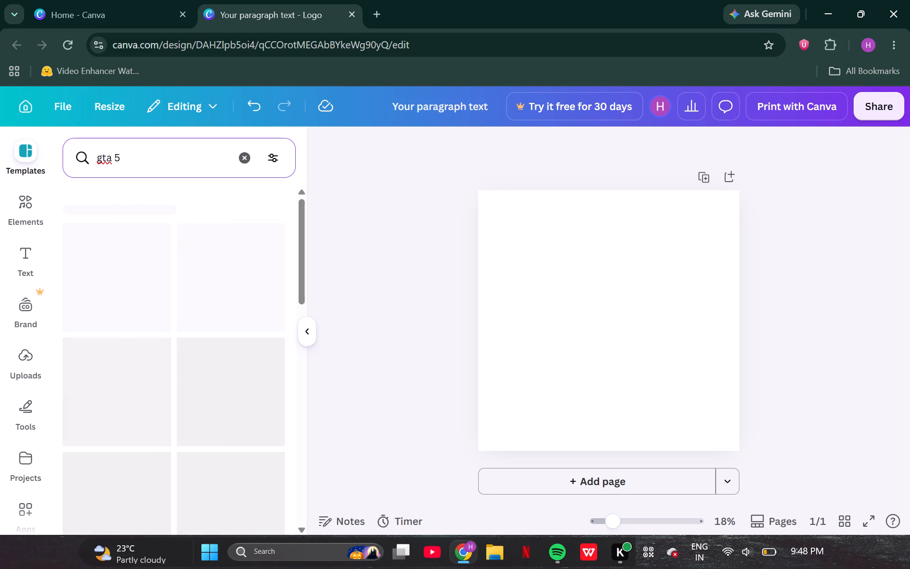
scroll(143, 334, "down", 4)
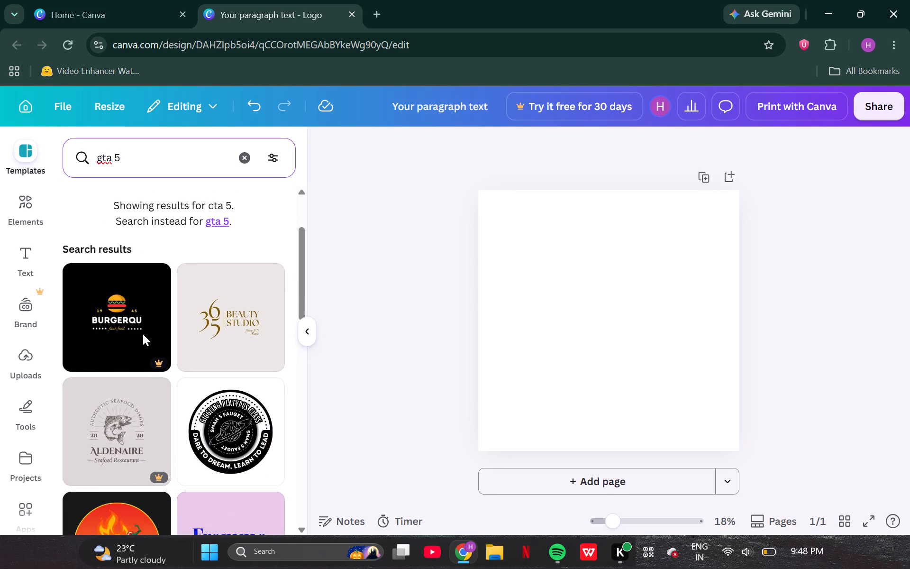
scroll(143, 334, "down", 5)
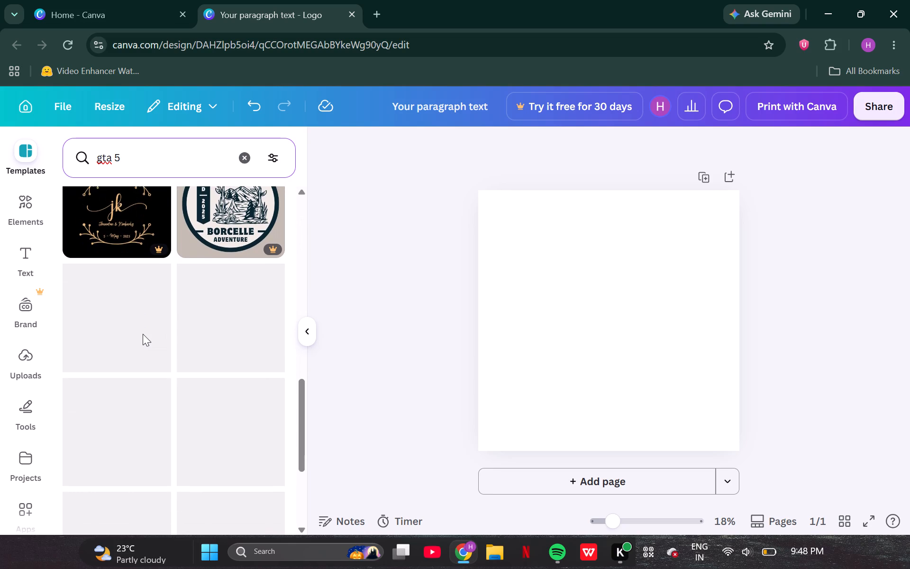
scroll(143, 334, "down", 1)
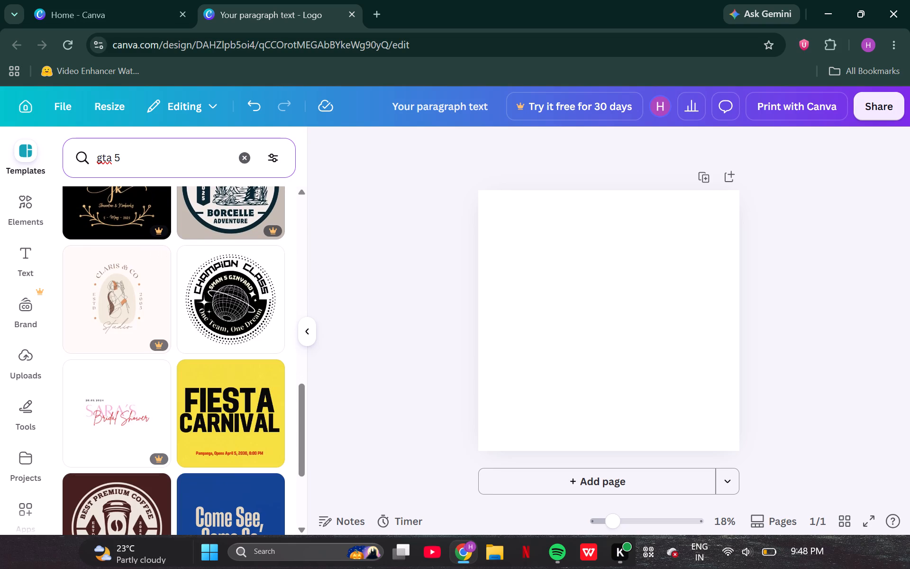
Replace the template search with "games" and look through the gaming logo designs.
key("BackSpace")
key("BackSpace")
key("BackSpace")
key("BackSpace")
key("BackSpace")
key("BackSpace")
key("BackSpace")
key("BackSpace")
key("BackSpace")
key("BackSpace")
key("BackSpace")
key("BackSpace")
key("BackSpace")
key("BackSpace")
key("BackSpace")
key("BackSpace")
key("BackSpace")
key("BackSpace")
key("BackSpace")
key("BackSpace")
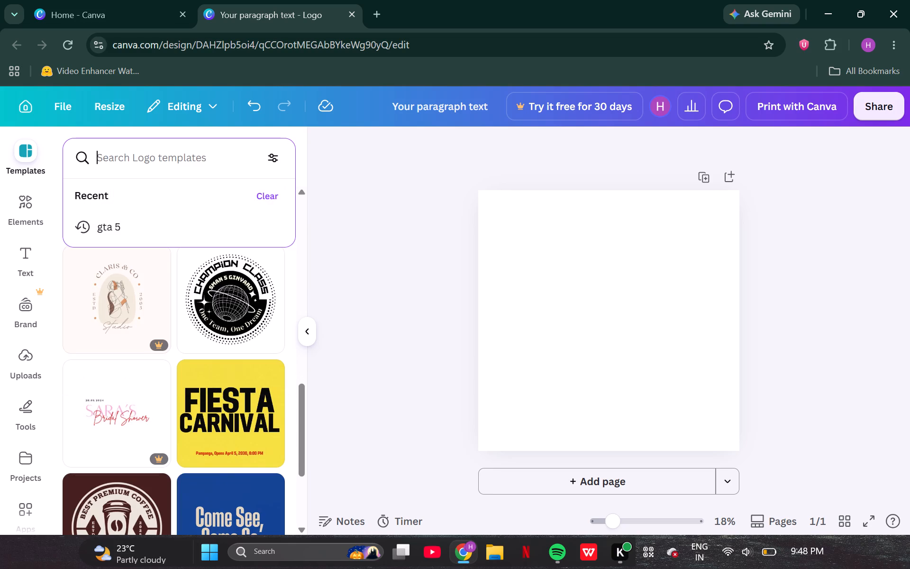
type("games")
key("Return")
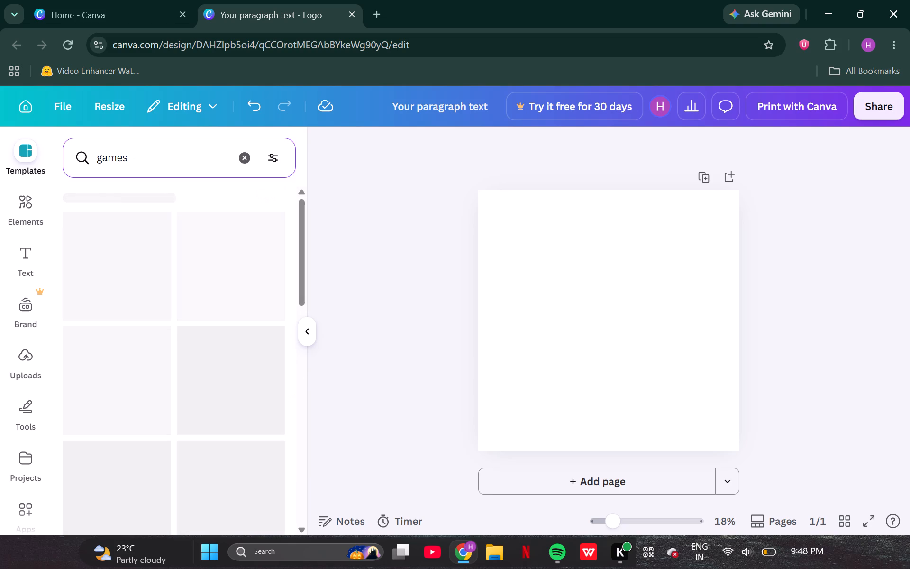
scroll(156, 233, "down", 1)
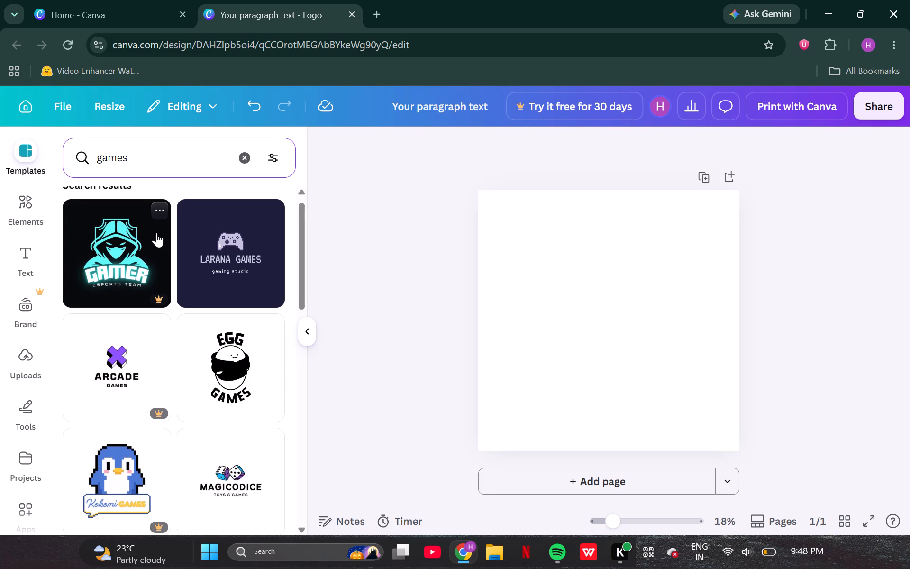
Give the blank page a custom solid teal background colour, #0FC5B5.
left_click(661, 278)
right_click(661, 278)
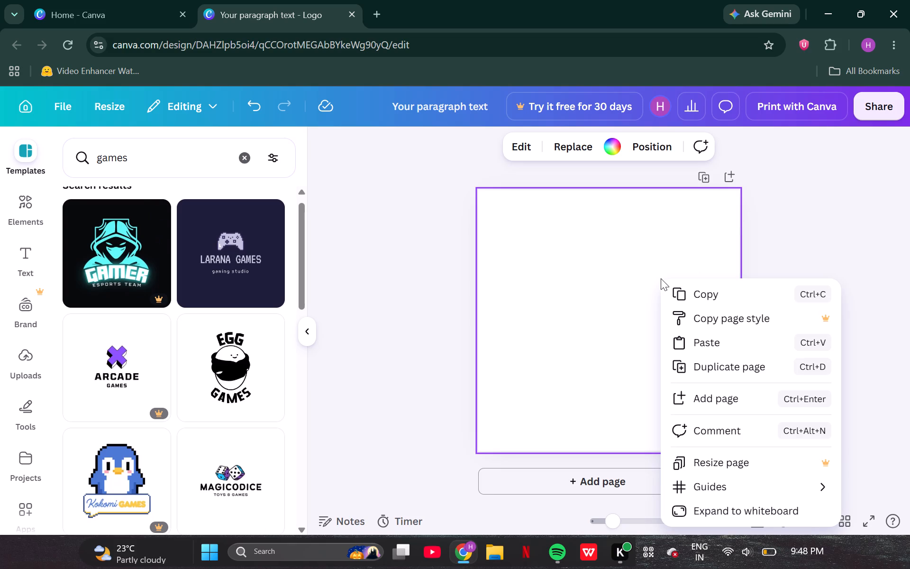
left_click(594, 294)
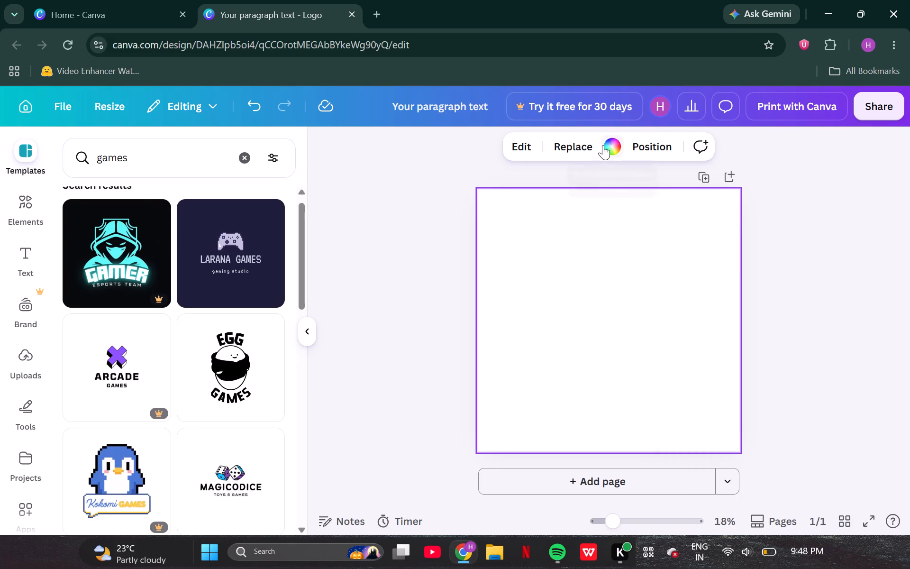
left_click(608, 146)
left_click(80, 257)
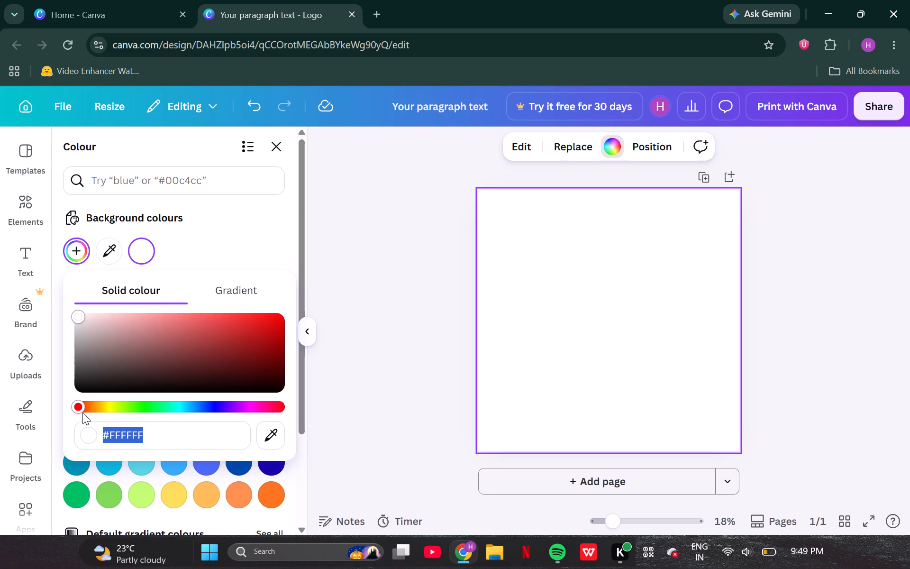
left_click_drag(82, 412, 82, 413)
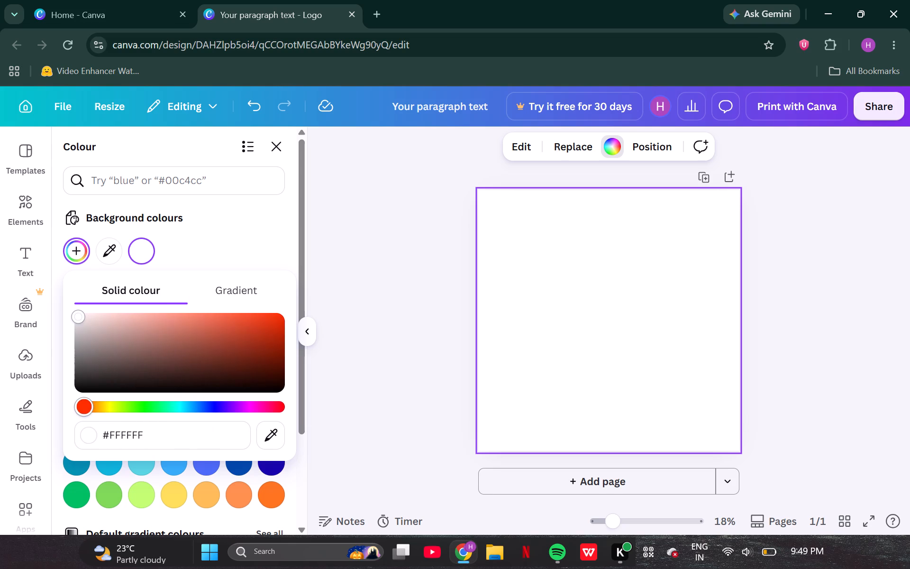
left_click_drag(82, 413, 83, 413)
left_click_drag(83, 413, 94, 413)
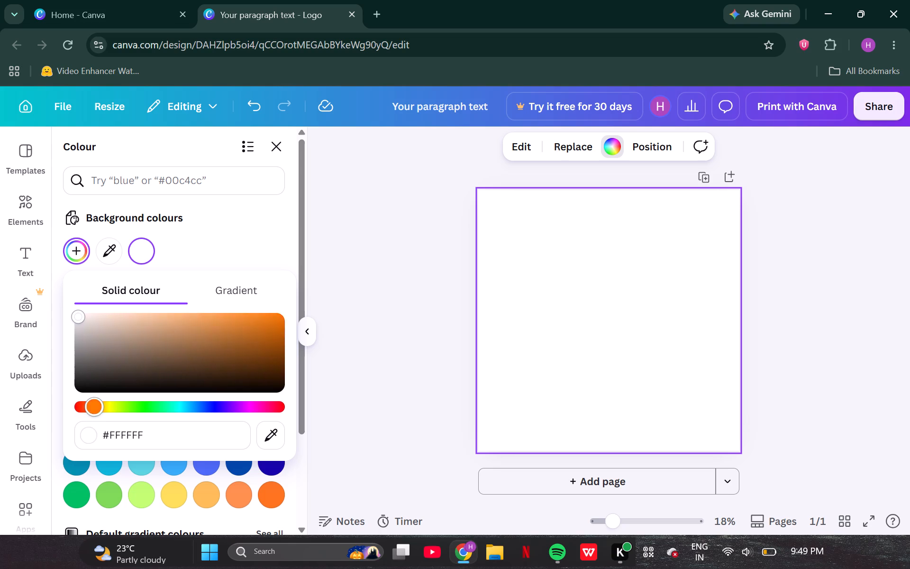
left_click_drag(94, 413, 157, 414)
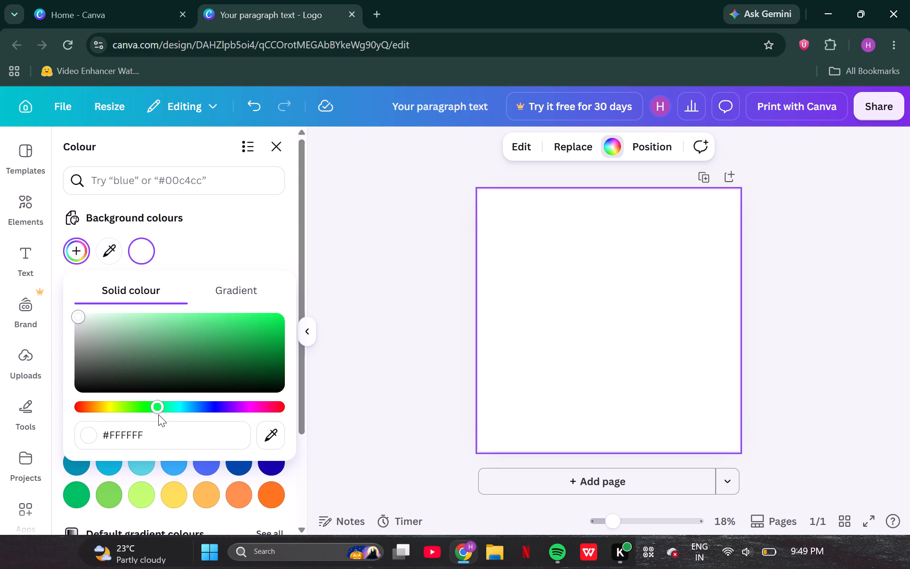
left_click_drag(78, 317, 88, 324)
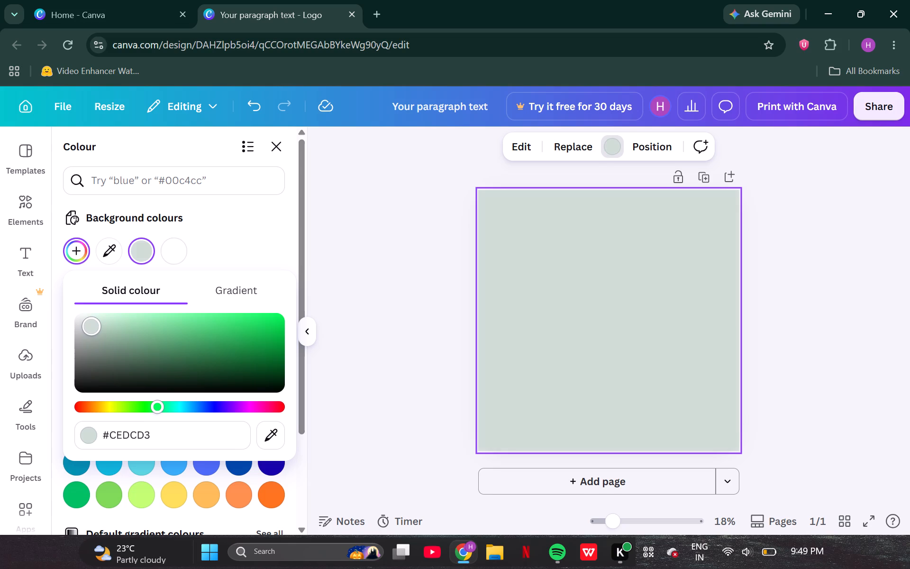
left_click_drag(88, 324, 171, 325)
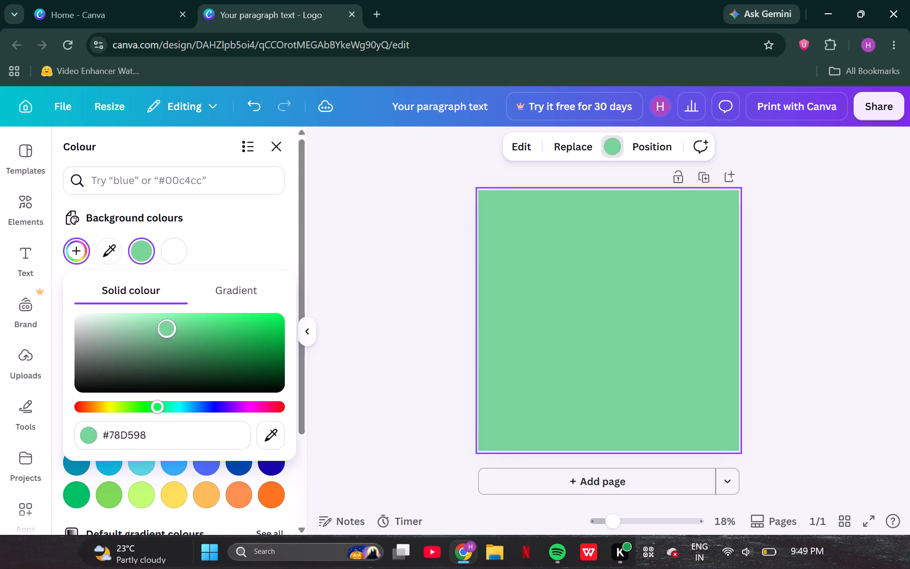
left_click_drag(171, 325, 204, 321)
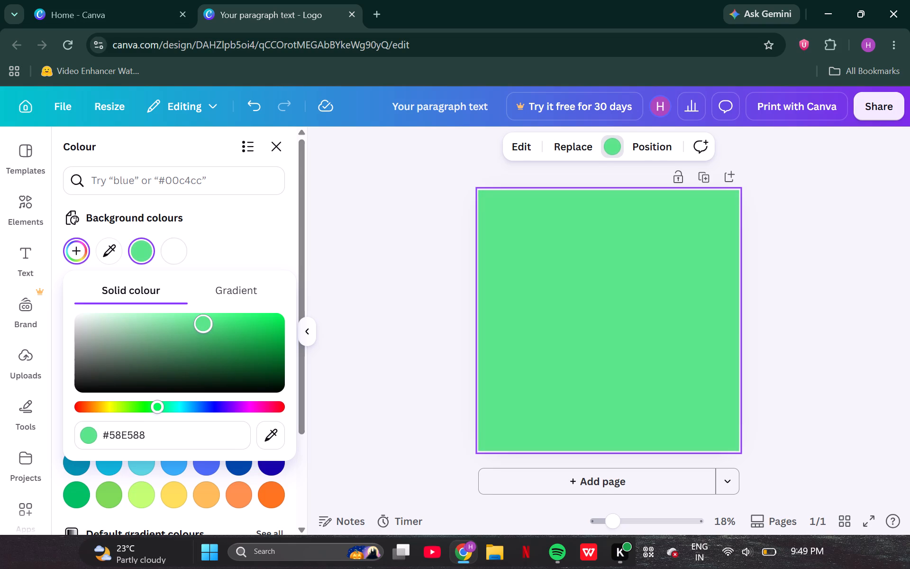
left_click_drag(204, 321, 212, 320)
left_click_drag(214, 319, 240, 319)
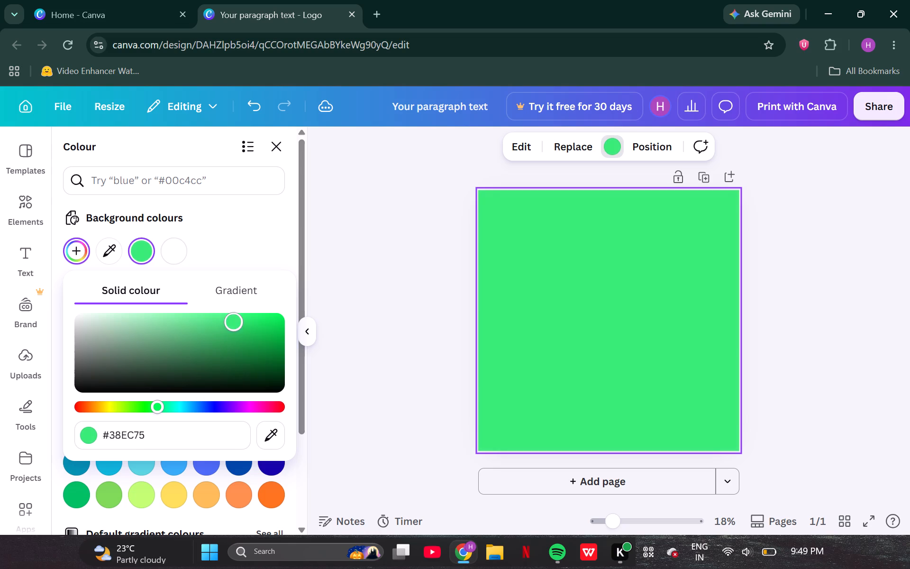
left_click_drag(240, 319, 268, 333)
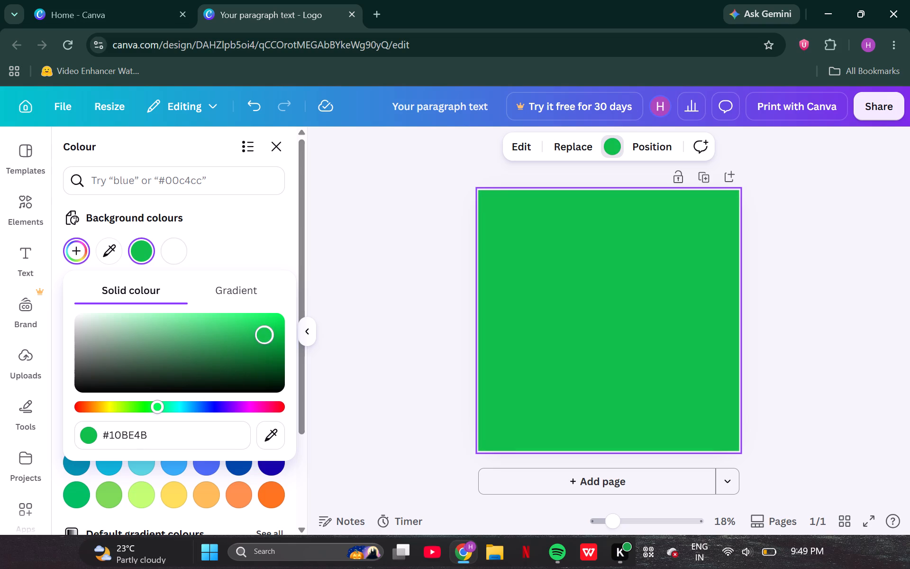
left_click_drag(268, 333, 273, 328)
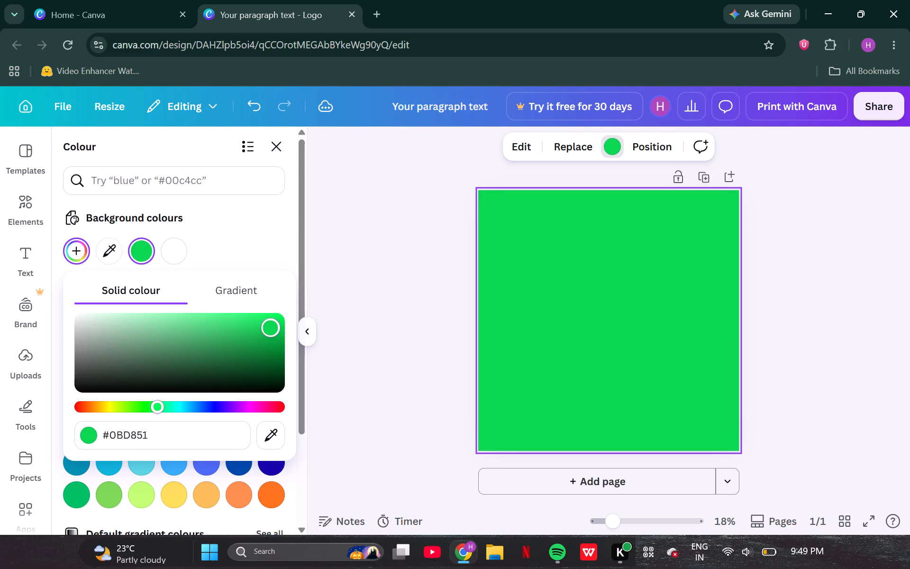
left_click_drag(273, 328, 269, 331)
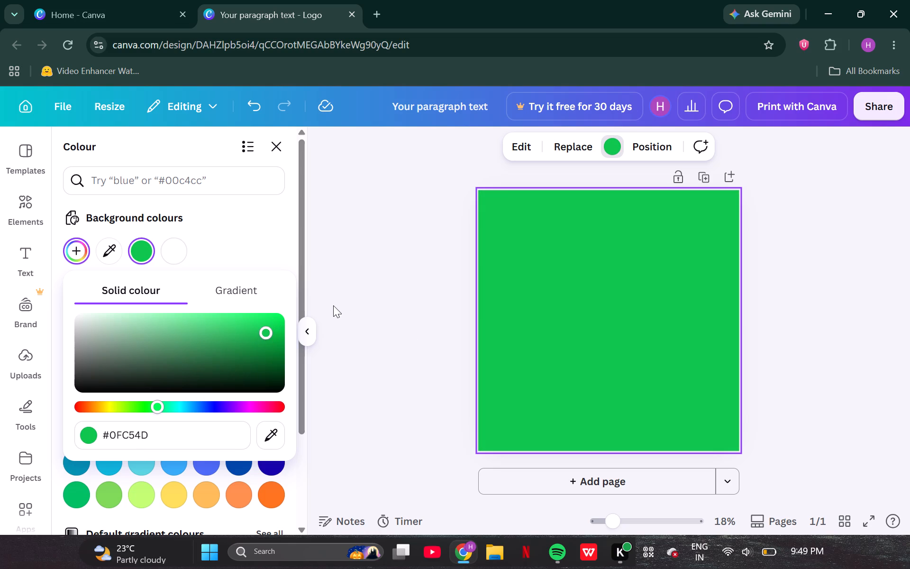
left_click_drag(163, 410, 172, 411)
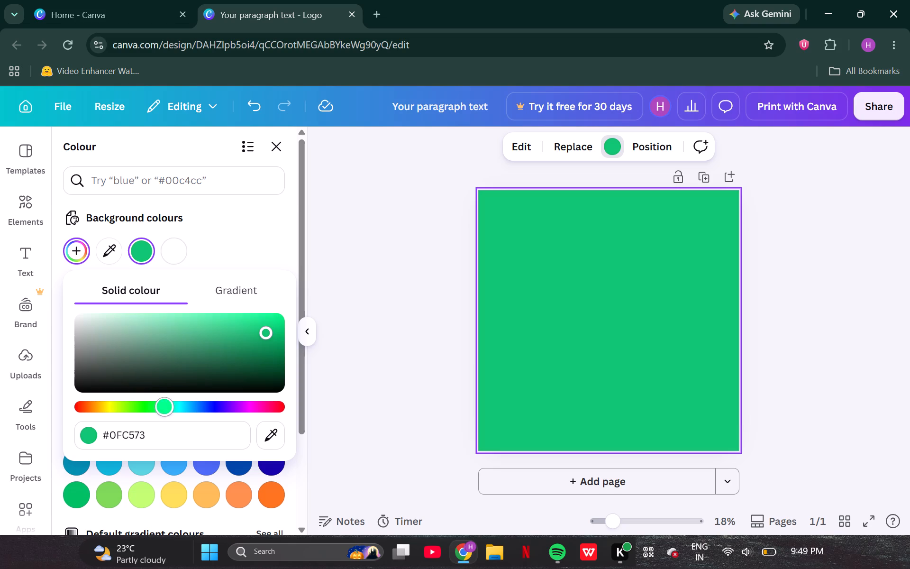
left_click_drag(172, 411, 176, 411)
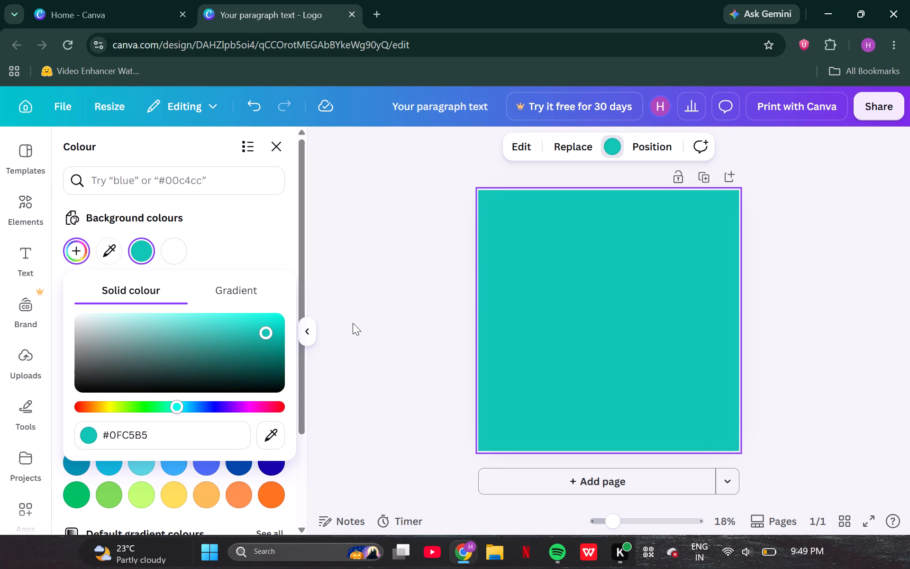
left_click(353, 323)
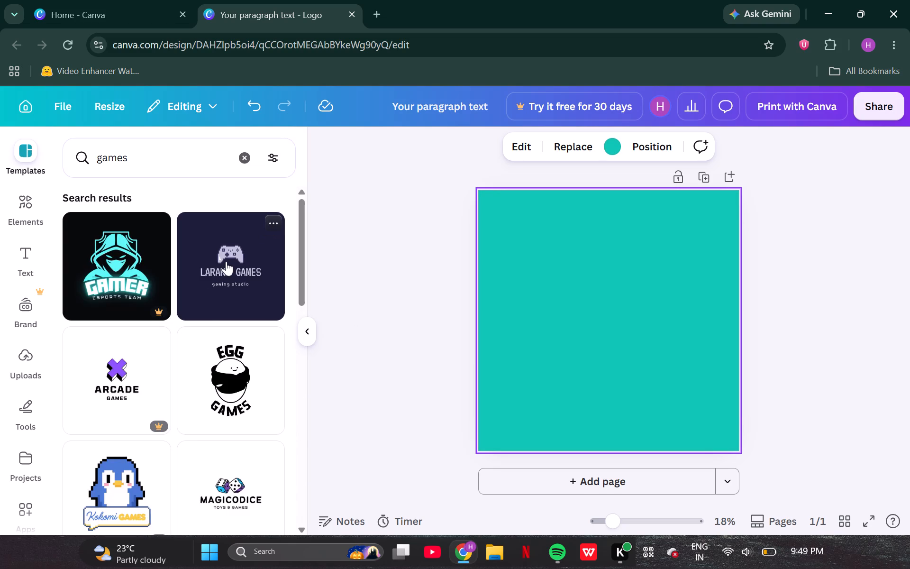
Apply the dark LARANA GAMES gaming studio template from the games results to the page.
scroll(168, 410, "down", 3)
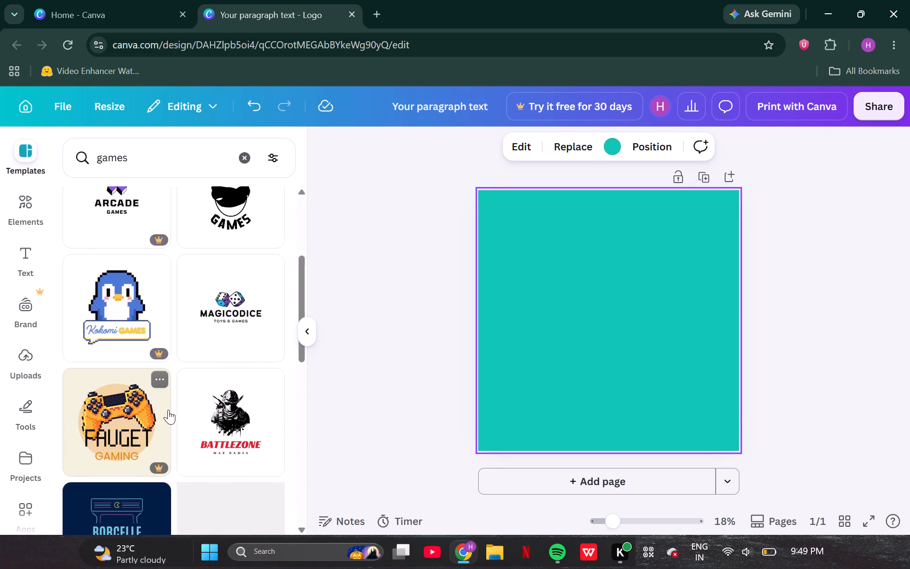
scroll(168, 410, "down", 7)
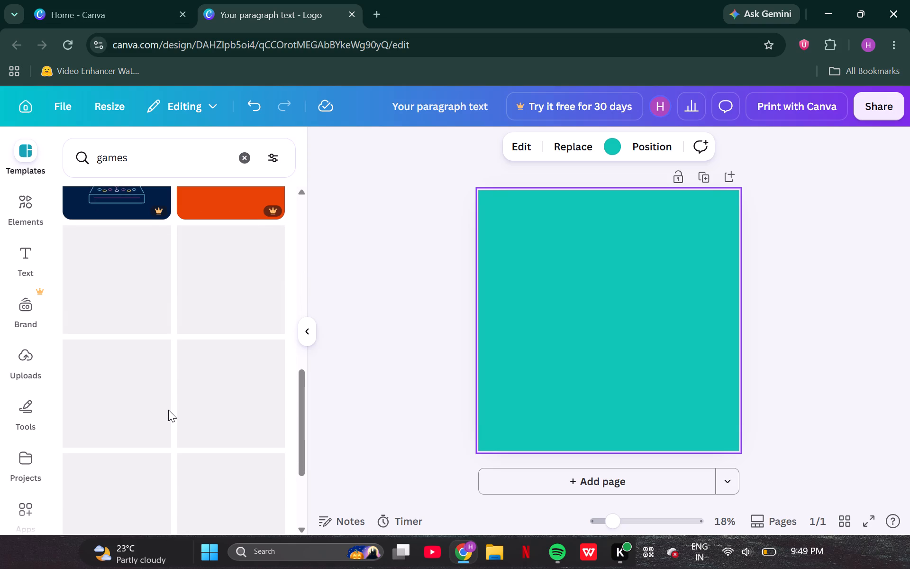
scroll(168, 410, "down", 1)
scroll(168, 410, "up", 4)
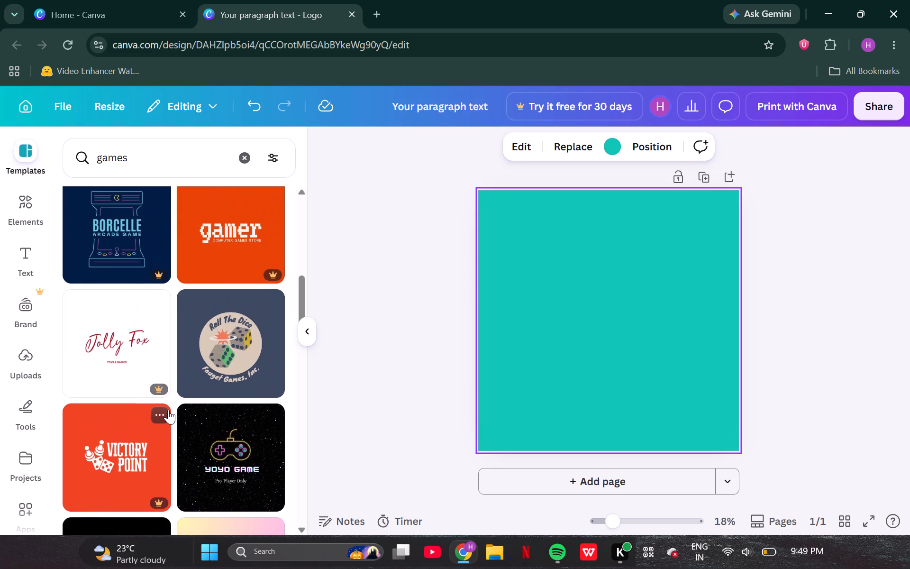
scroll(168, 410, "up", 5)
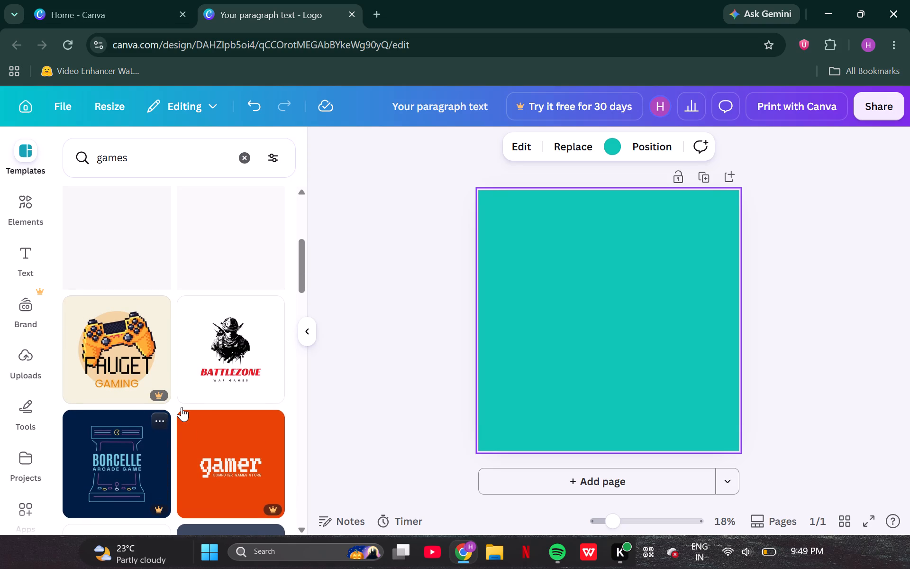
scroll(161, 436, "up", 6)
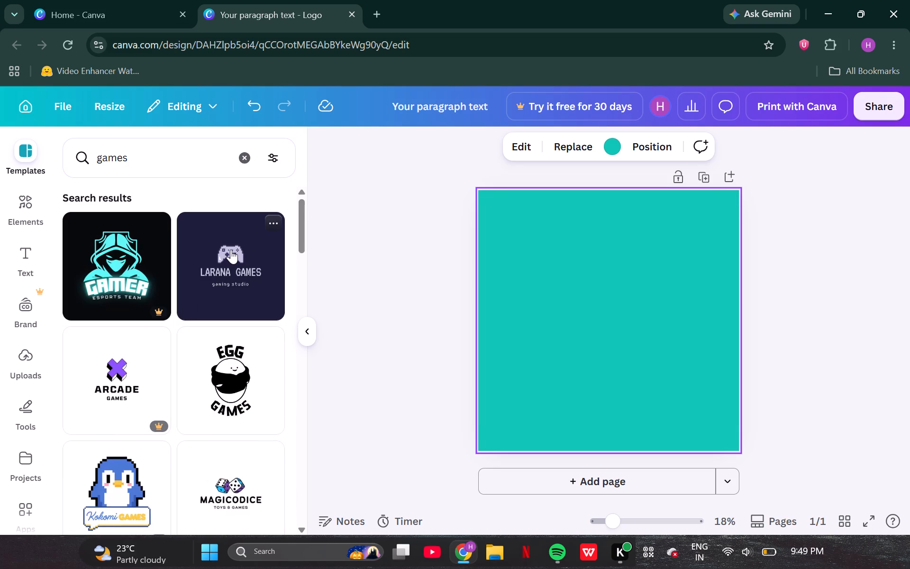
left_click_drag(234, 257, 563, 259)
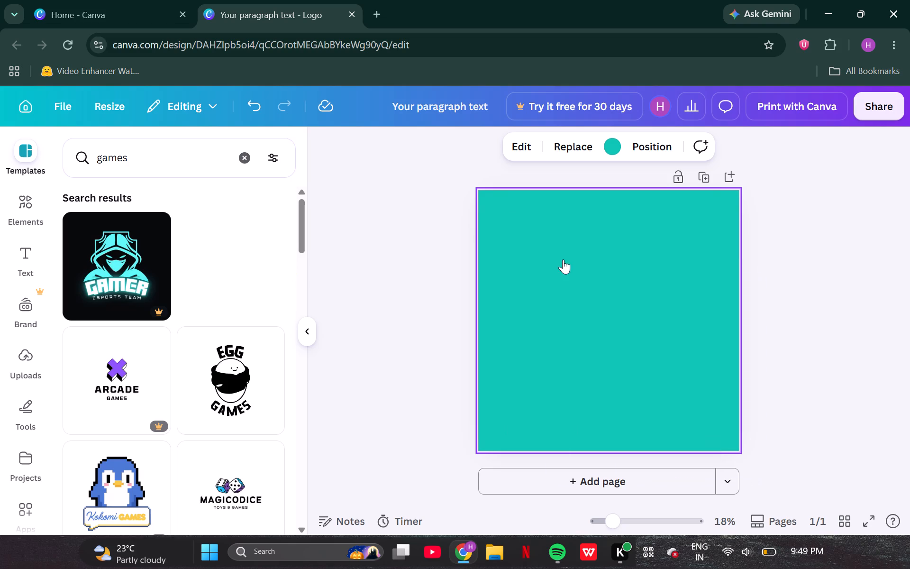
left_click(601, 330)
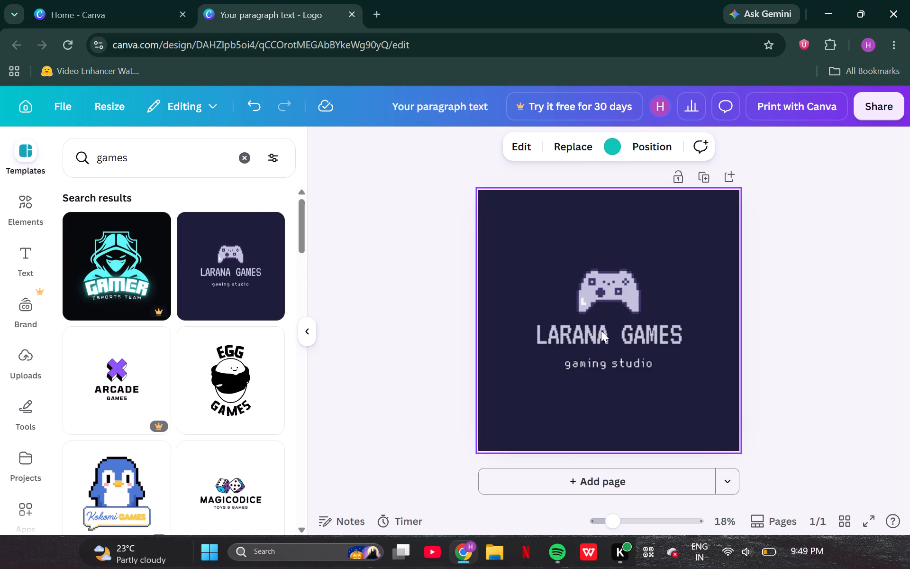
left_click(587, 312)
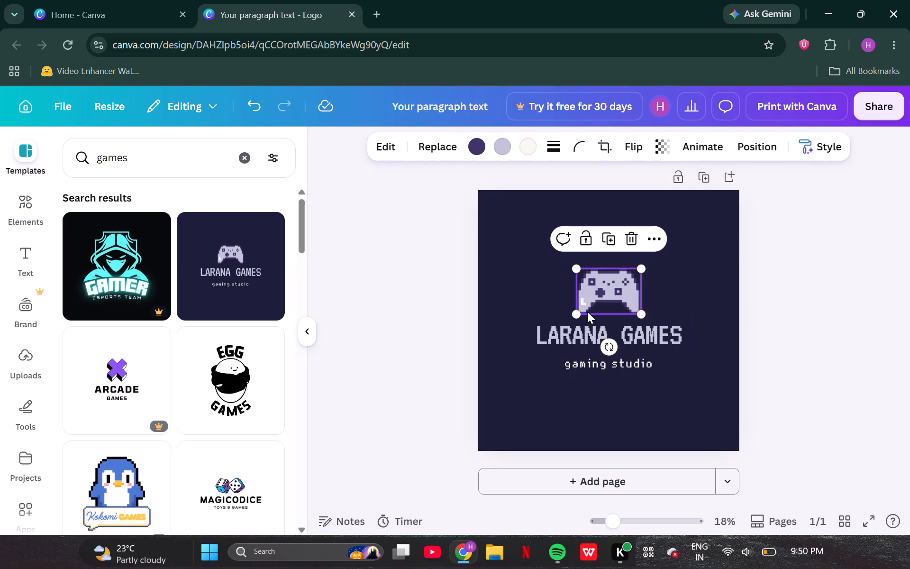
Look through more of the game logo templates for other design ideas.
scroll(172, 300, "down", 13)
scroll(172, 300, "up", 2)
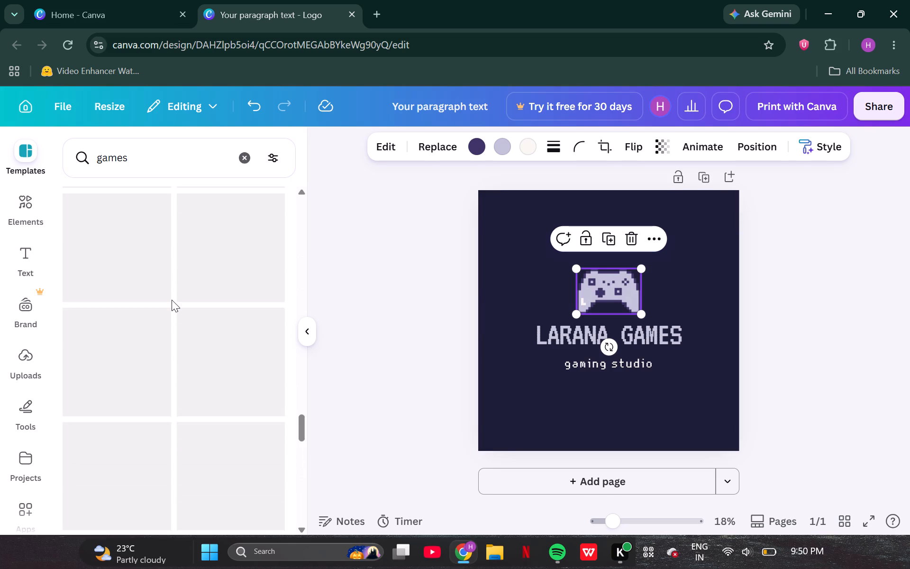
scroll(172, 300, "up", 1)
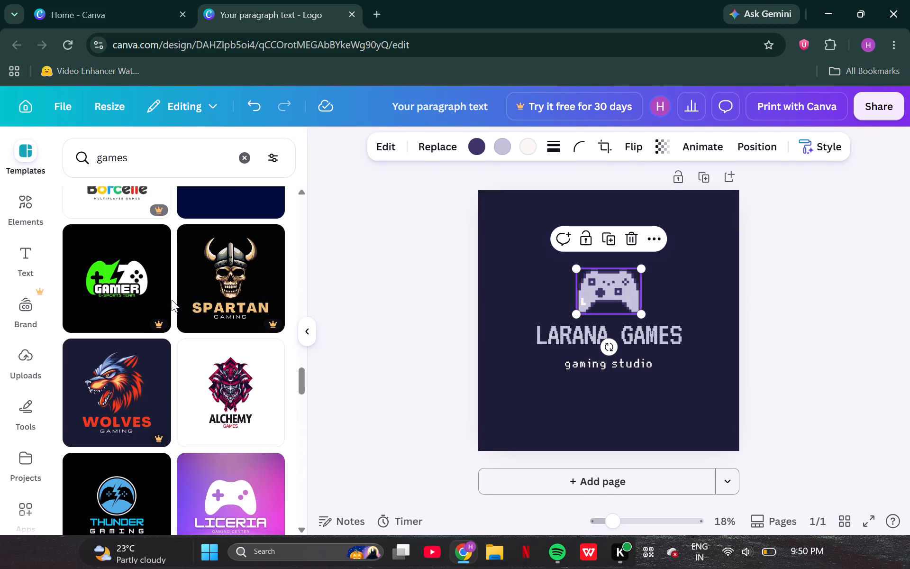
scroll(172, 300, "down", 5)
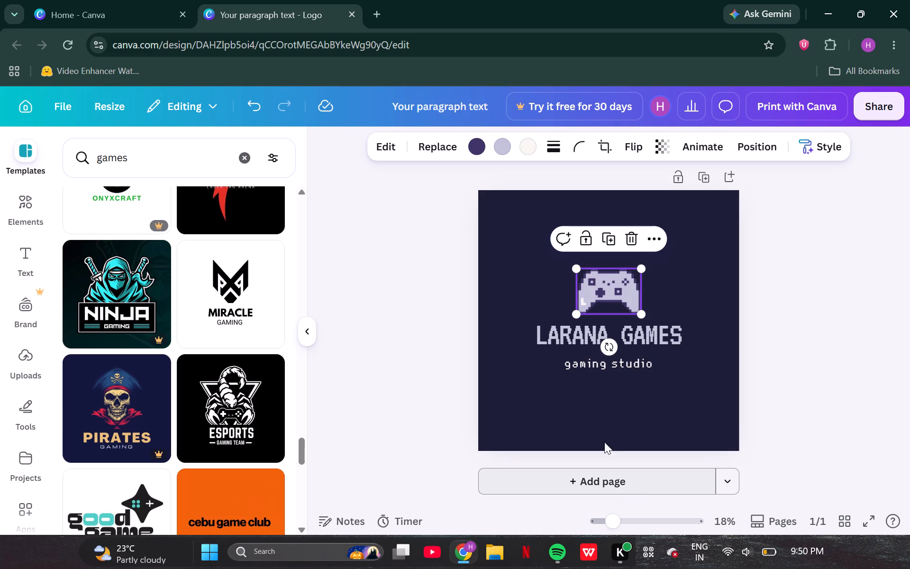
Spread out the logo layout: controller near the page's top edge, LARANA GAMES title just below centre, gaming studio tagline lower down.
left_click(601, 304)
left_click_drag(601, 304, 602, 297)
left_click_drag(602, 297, 601, 248)
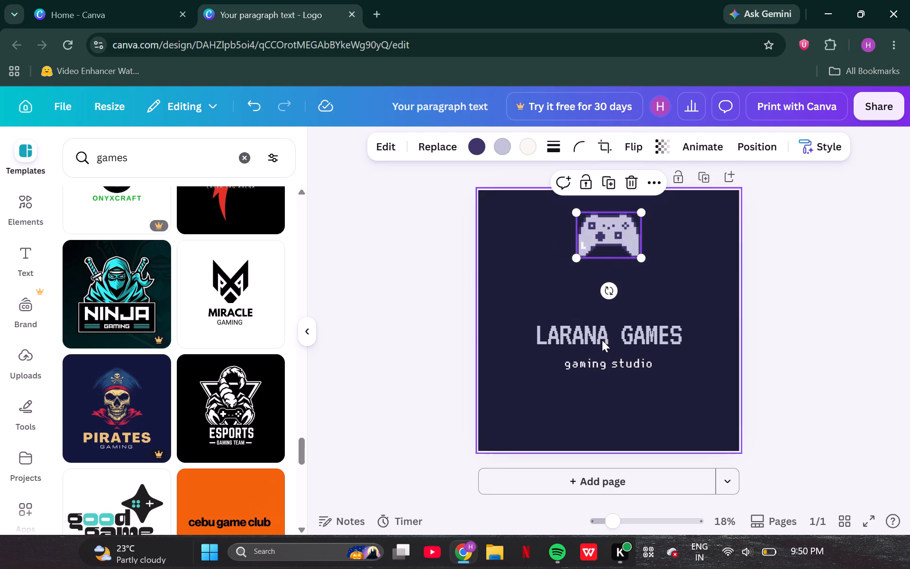
left_click_drag(601, 340, 609, 301)
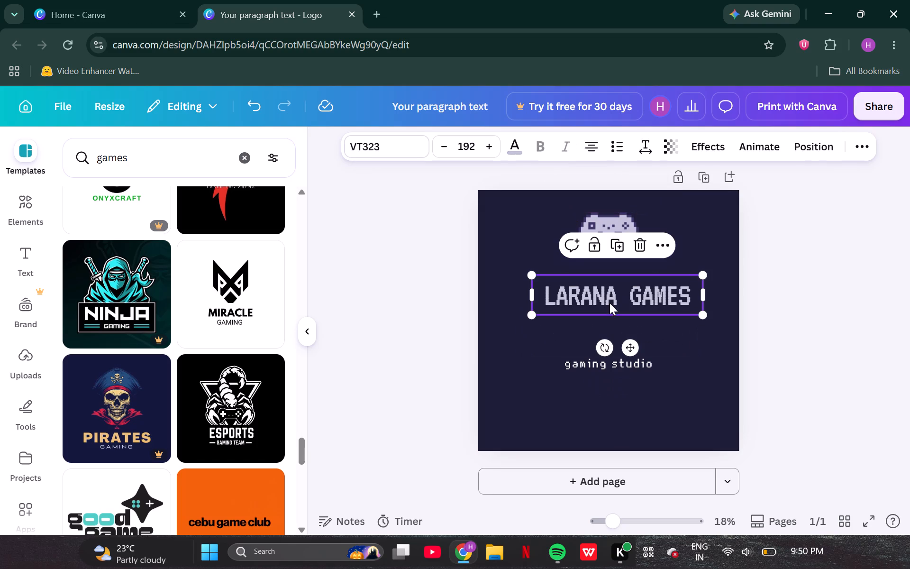
left_click_drag(605, 365, 607, 392)
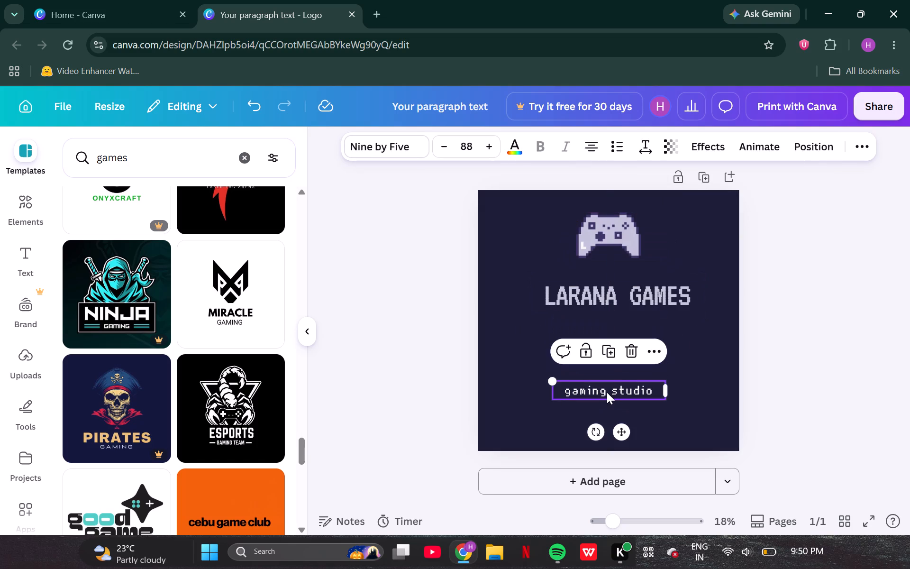
left_click_drag(618, 297, 617, 322)
Change the page background to a custom solid cyan, #2AC5DA.
left_click(533, 253)
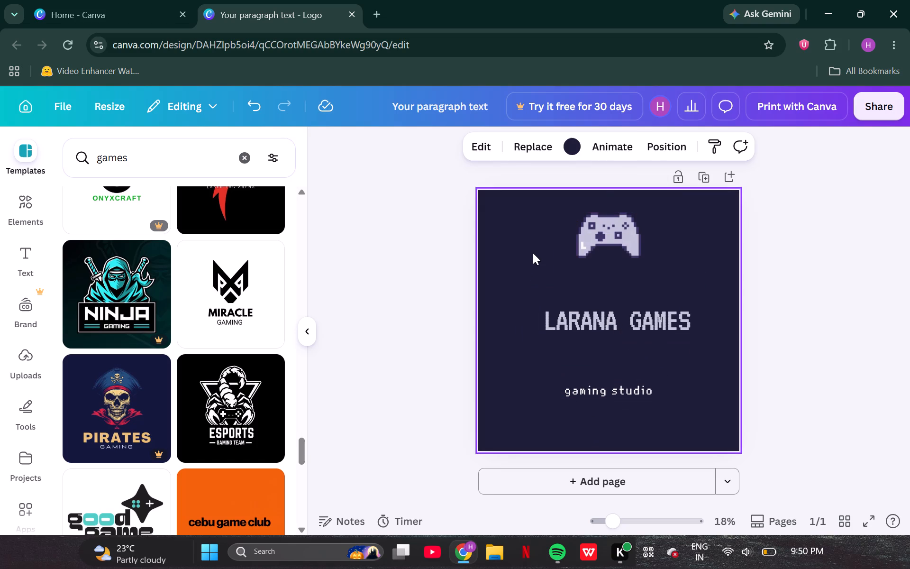
left_click(570, 147)
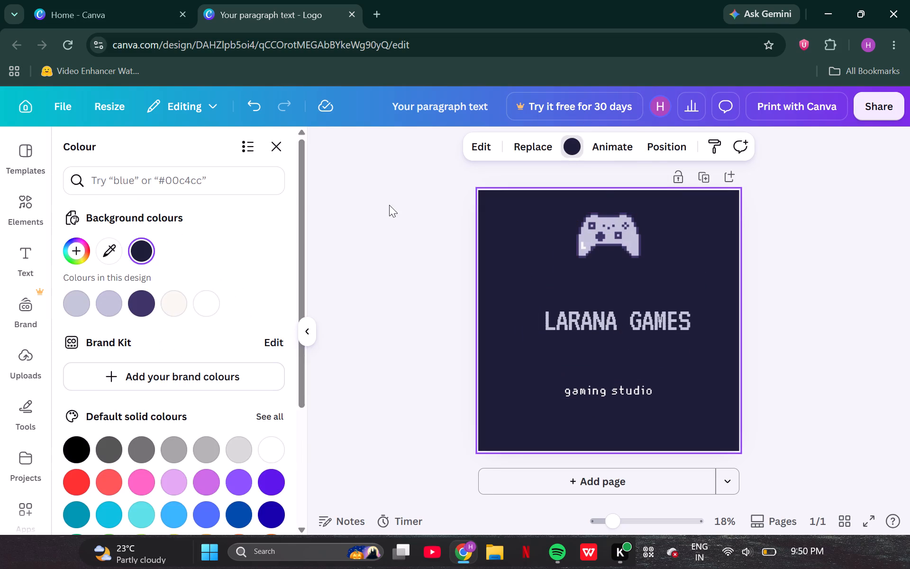
left_click(79, 251)
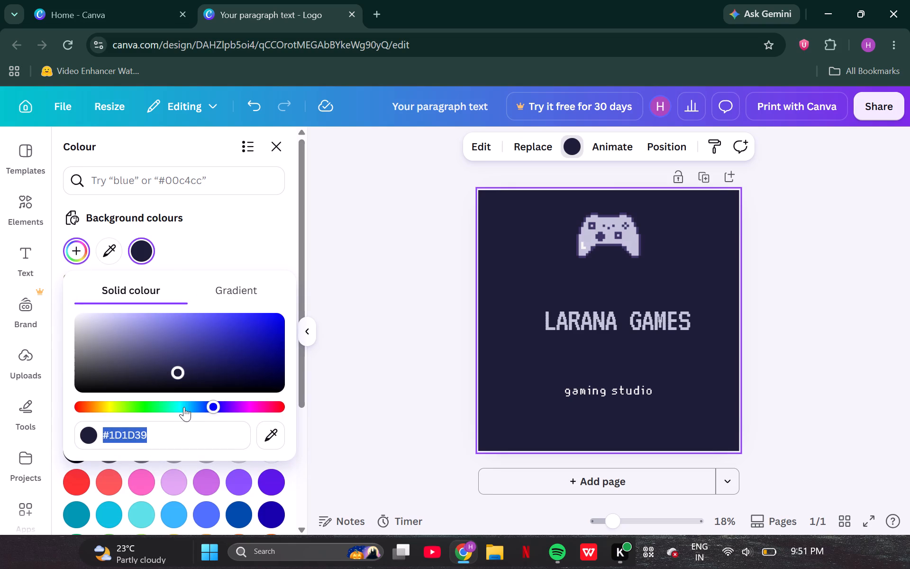
left_click(184, 407)
left_click_drag(176, 371, 246, 332)
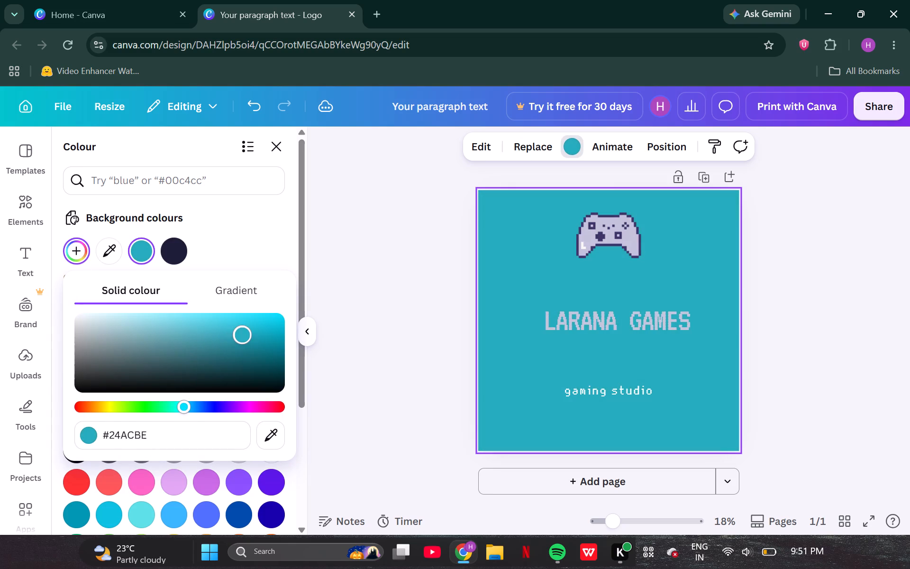
left_click_drag(246, 332, 245, 325)
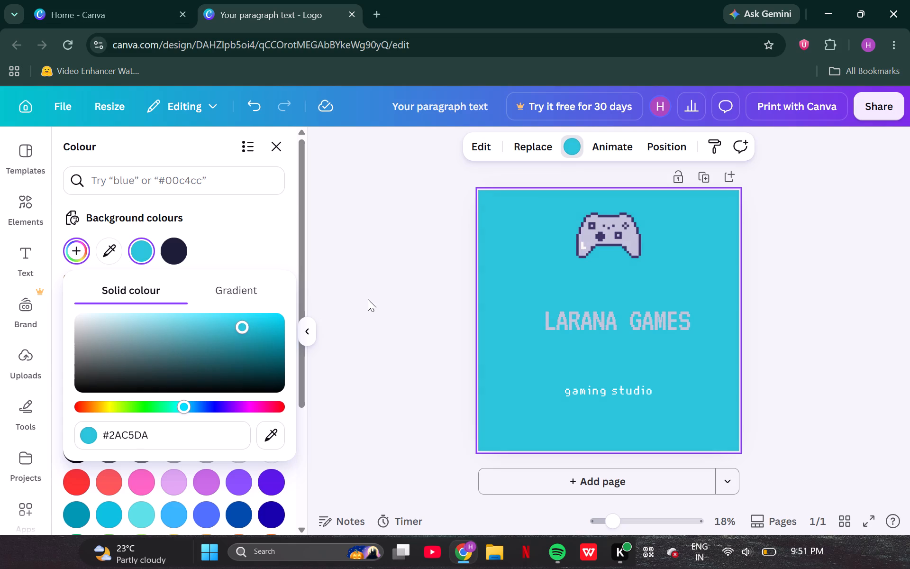
left_click(371, 311)
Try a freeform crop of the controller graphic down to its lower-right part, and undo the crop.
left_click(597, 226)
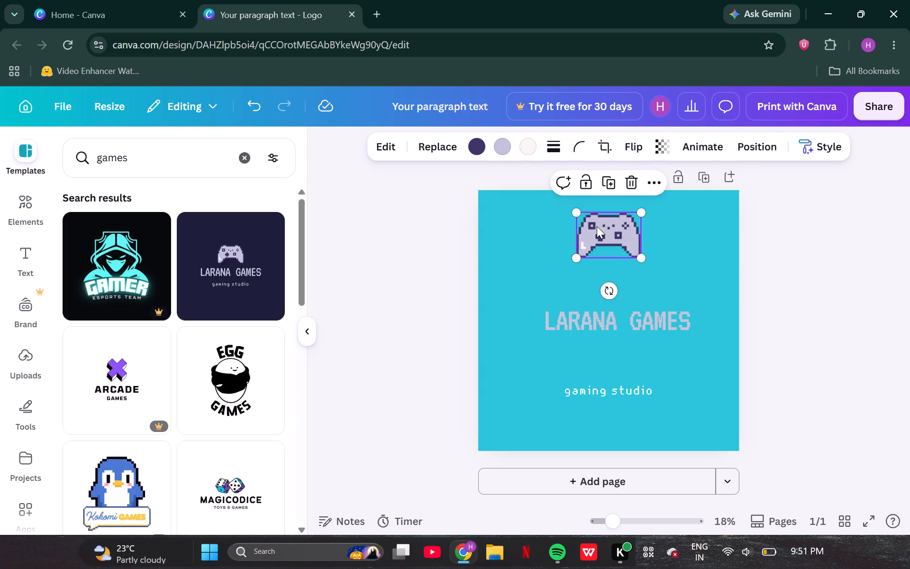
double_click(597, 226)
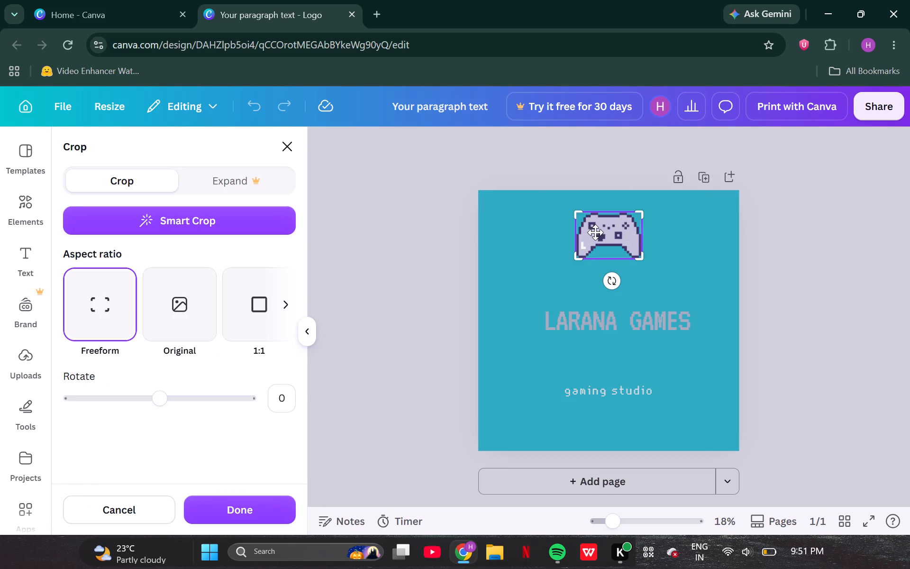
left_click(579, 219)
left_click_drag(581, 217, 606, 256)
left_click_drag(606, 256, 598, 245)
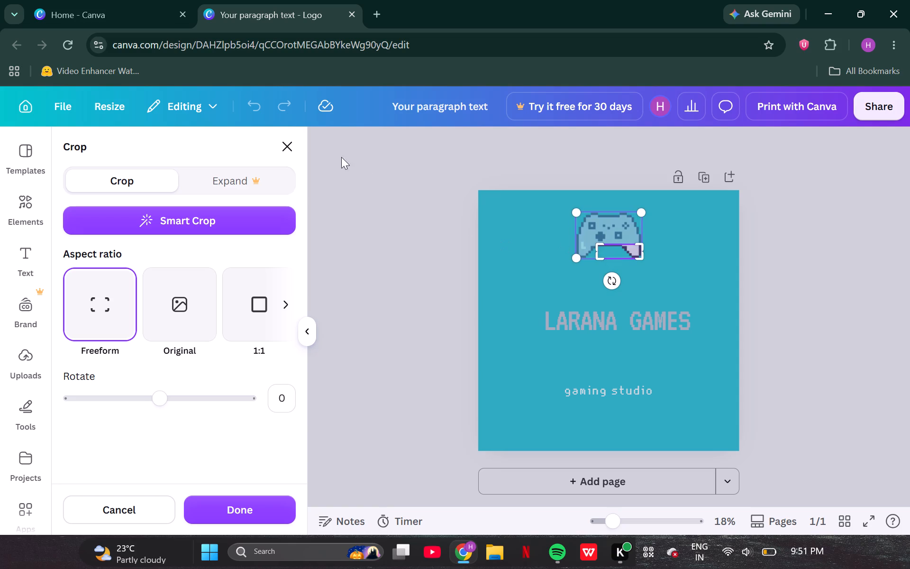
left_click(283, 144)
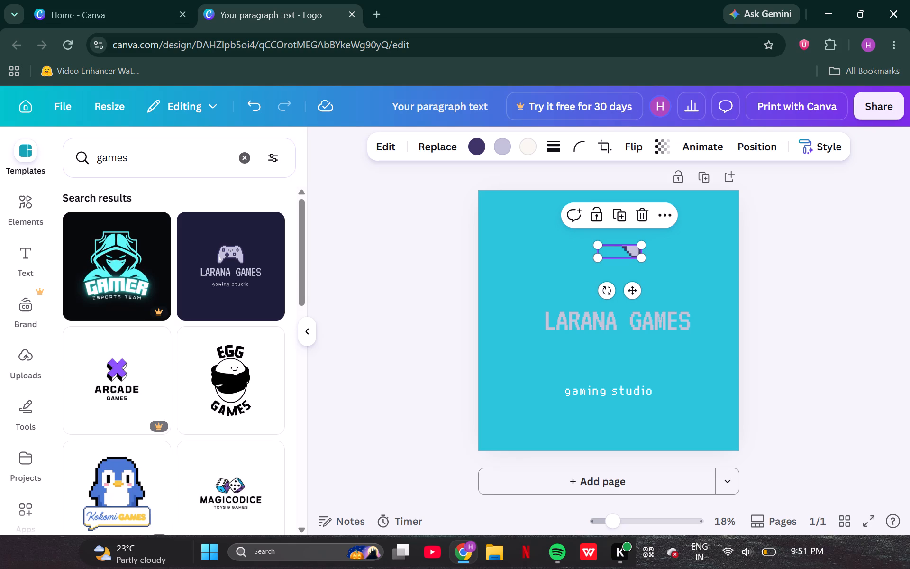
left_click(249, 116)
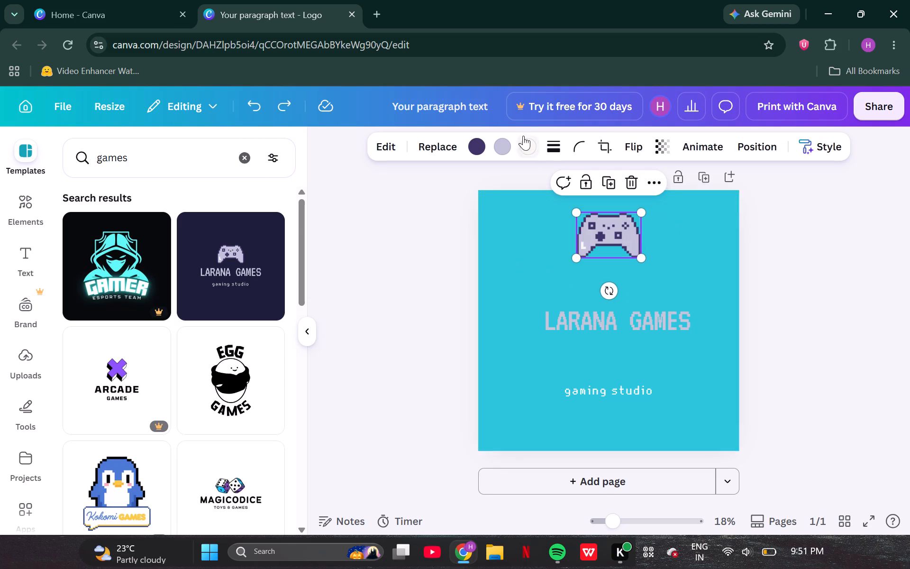
Try grey, pink and violet shades on the controller's dark purple outline and buttons, and settle on black.
left_click(483, 144)
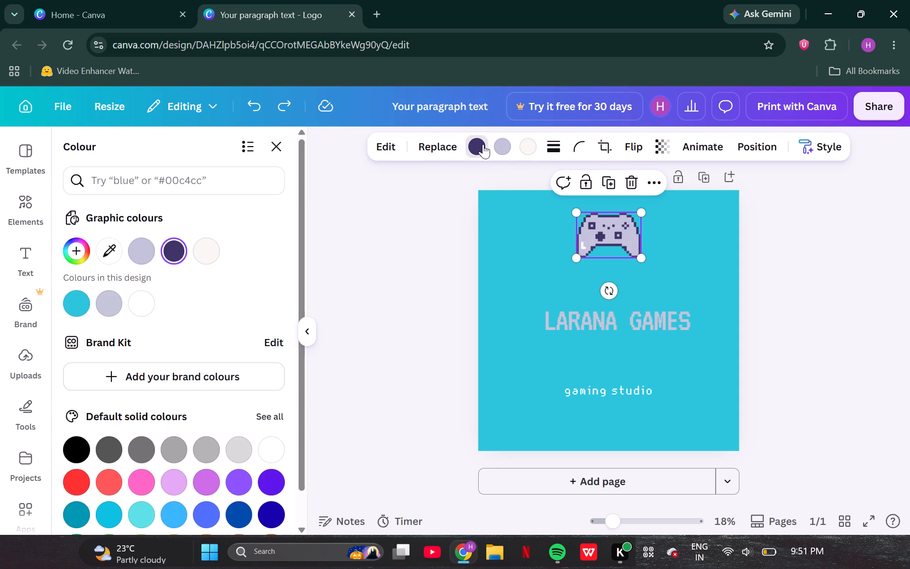
left_click(201, 448)
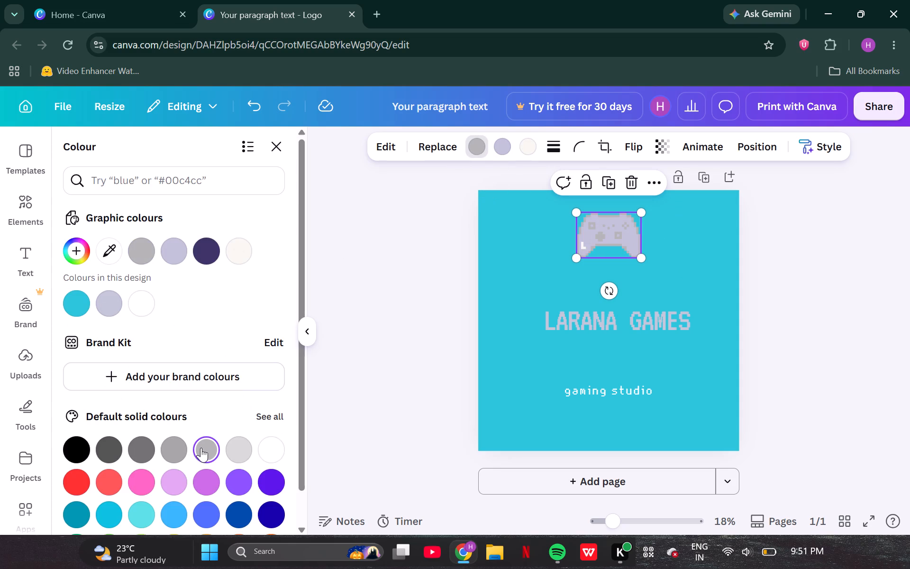
left_click(191, 448)
left_click(179, 482)
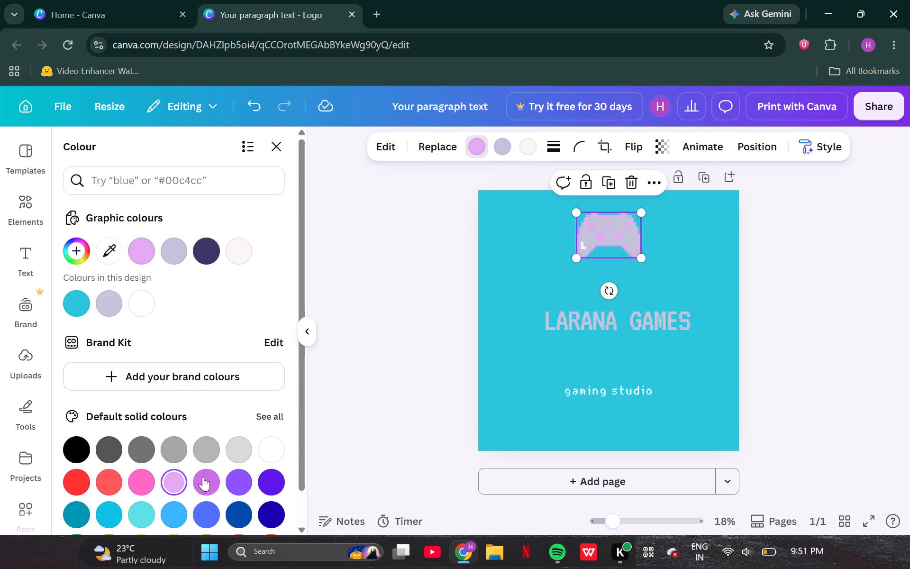
left_click(207, 477)
left_click(233, 474)
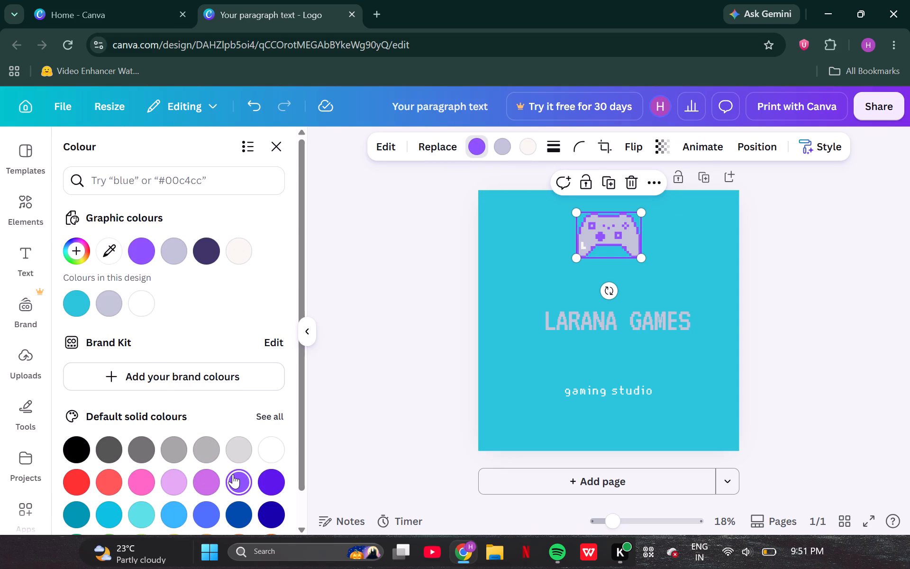
left_click(76, 457)
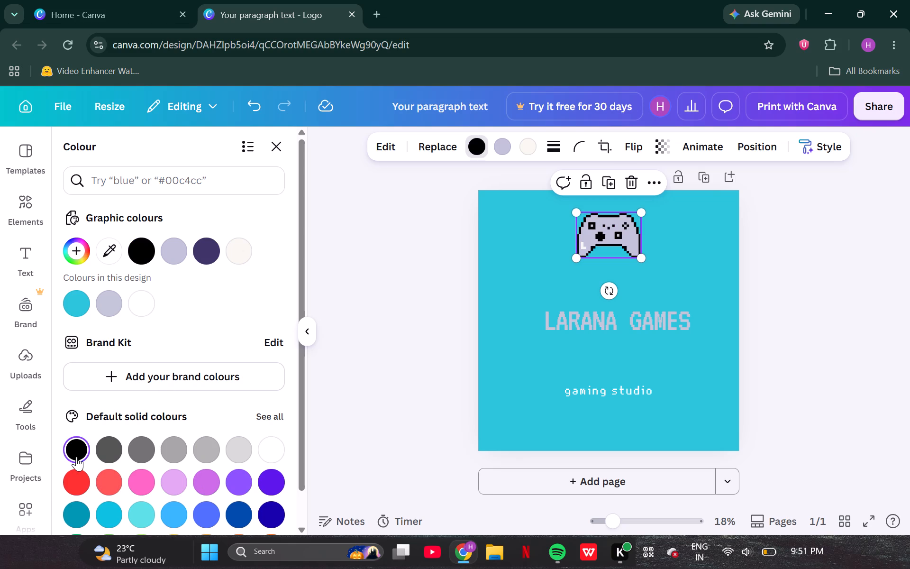
left_click(591, 241)
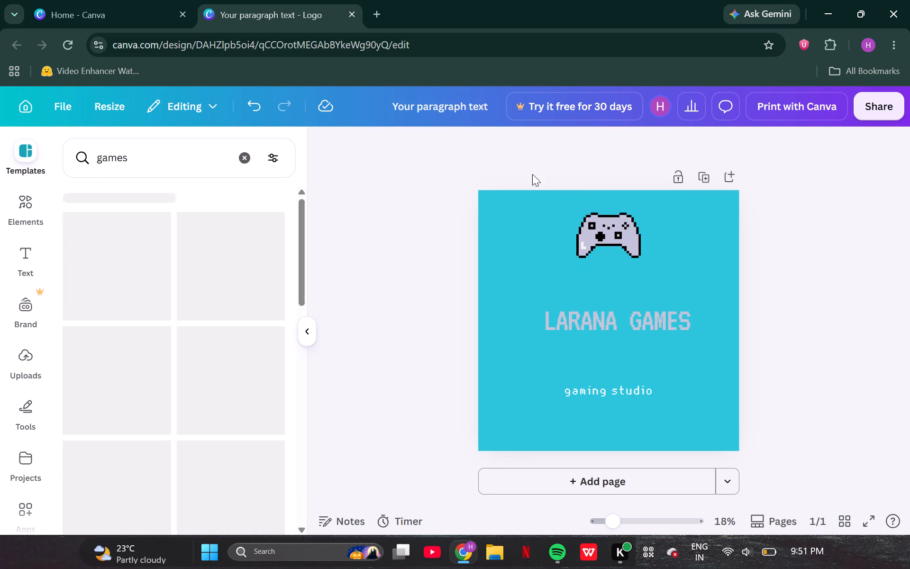
Try violet, red and pink shades on the controller's lavender body, and settle on the light pinkish purple default colour.
left_click(595, 222)
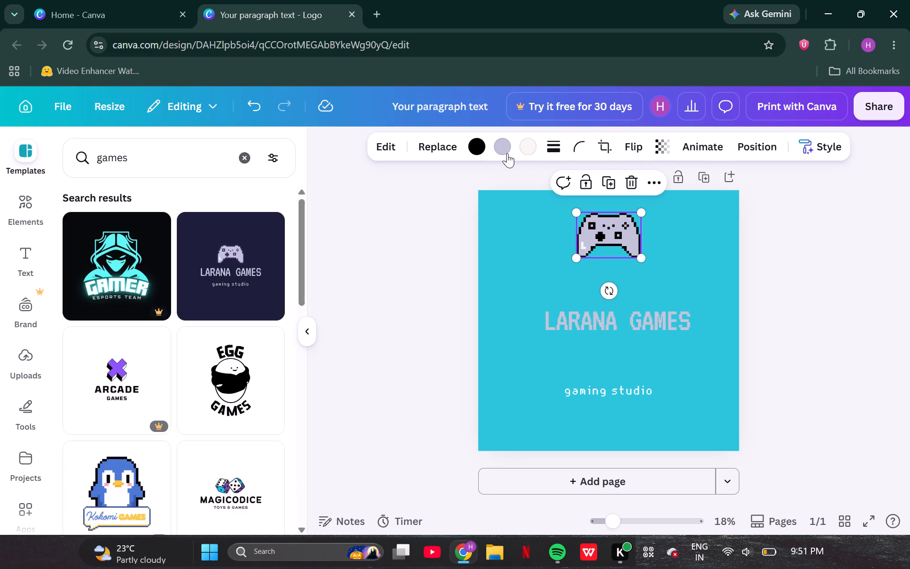
left_click(503, 152)
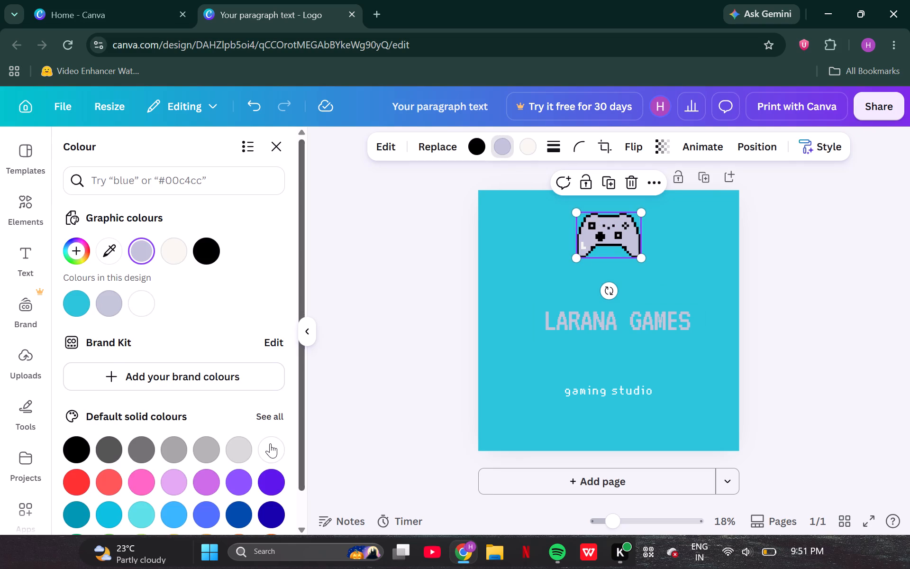
left_click(245, 479)
left_click(257, 480)
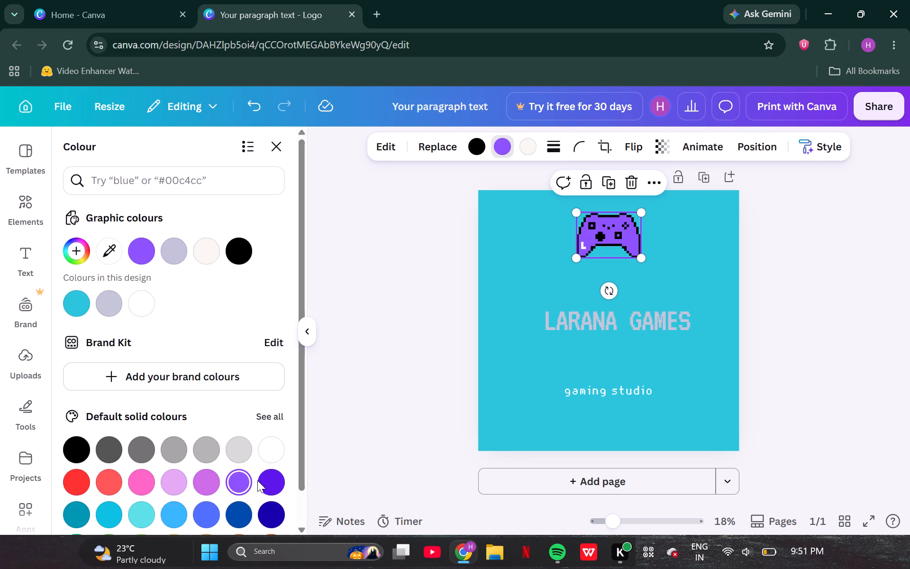
left_click(264, 481)
scroll(253, 483, "down", 2)
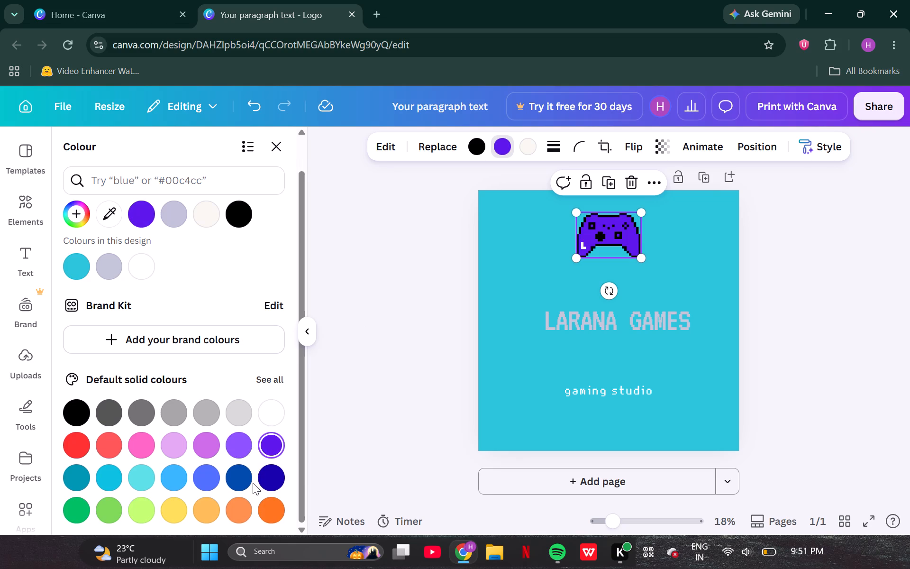
left_click(103, 450)
left_click(143, 441)
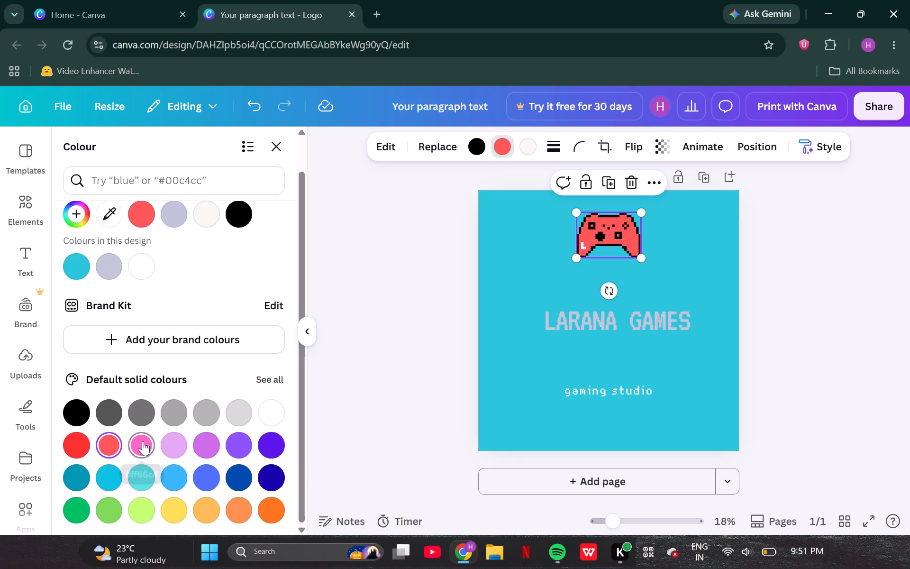
left_click(180, 440)
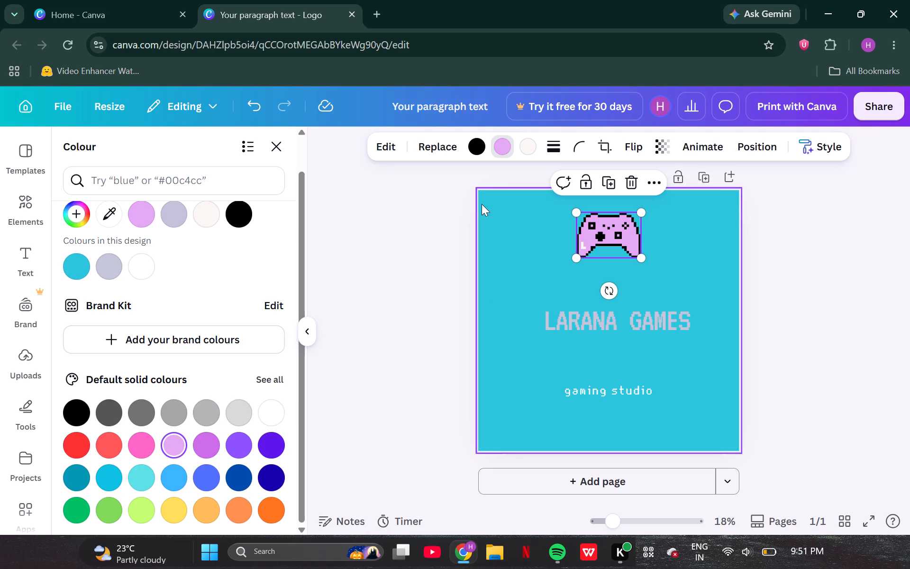
Recolour the controller's small off-white highlight, trying violet shades and settling on the medium orchid purple default colour.
left_click(526, 145)
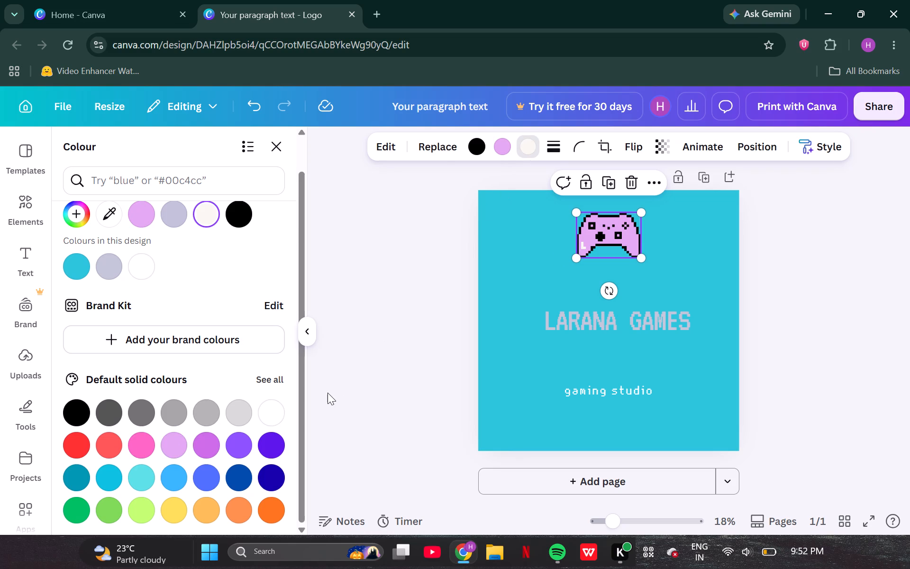
left_click(266, 445)
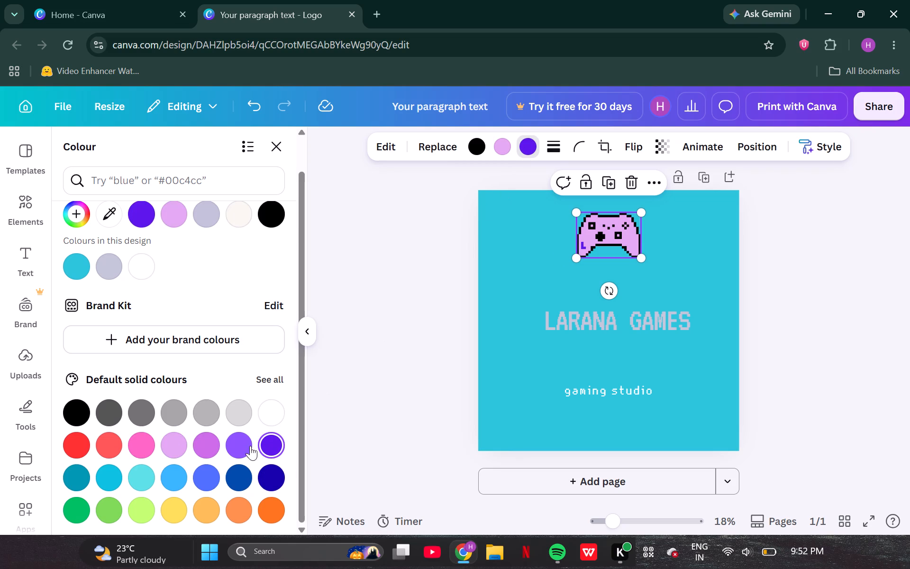
left_click(250, 446)
left_click(221, 449)
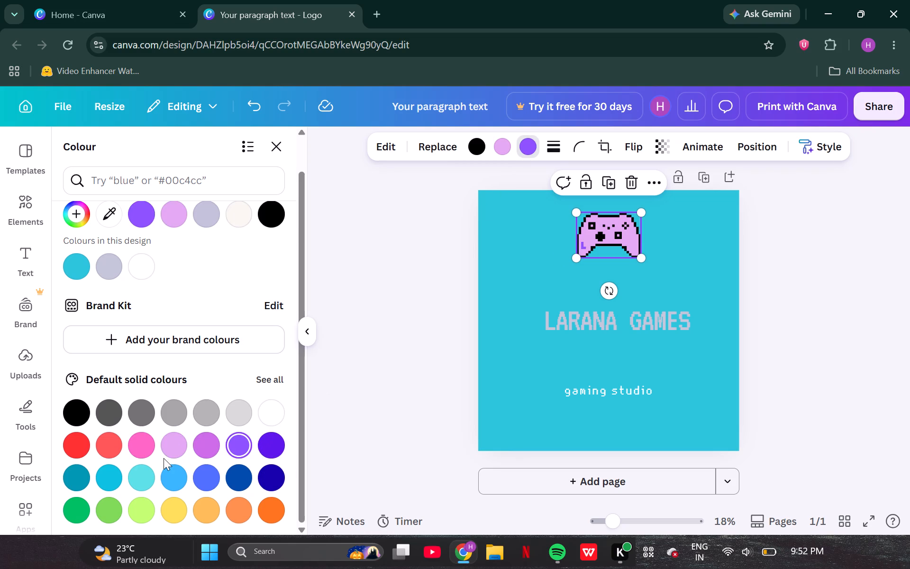
left_click(170, 450)
left_click(204, 438)
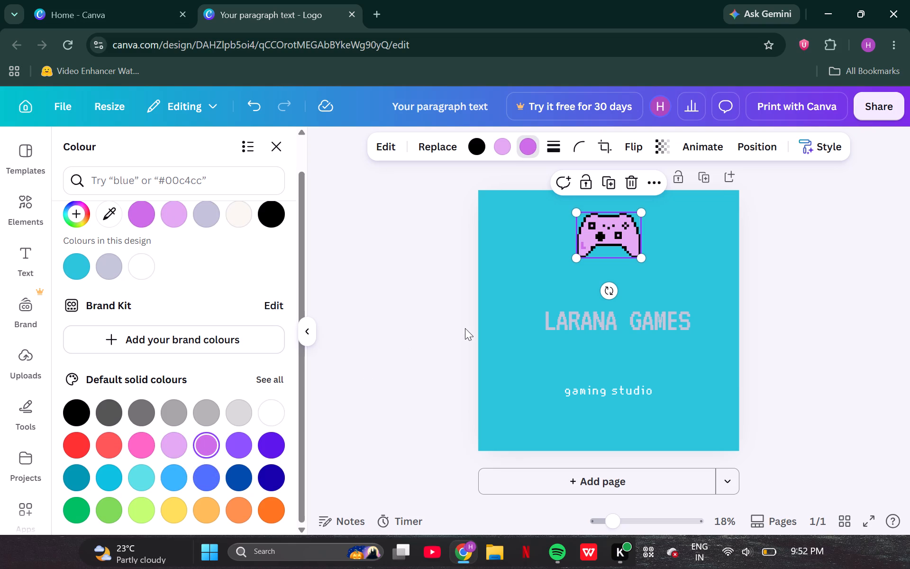
left_click(499, 324)
Replace the LARANA GAMES title text with "Yaar Gaming Place".
left_click(617, 321)
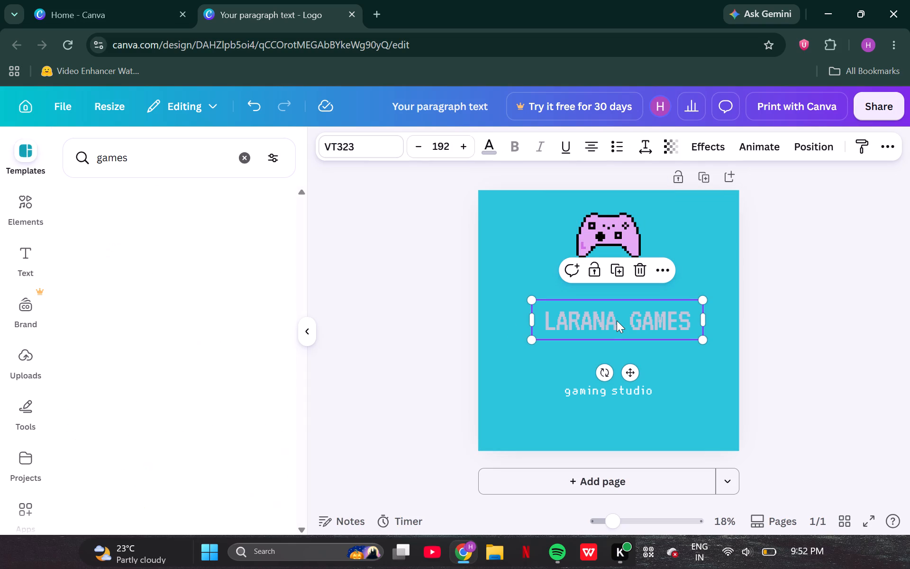
double_click(601, 330)
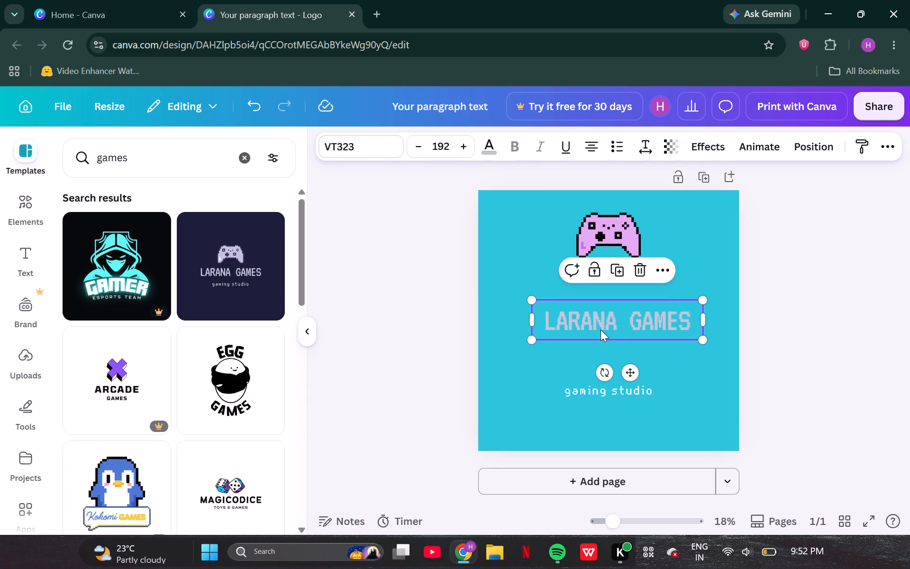
key("BackSpace")
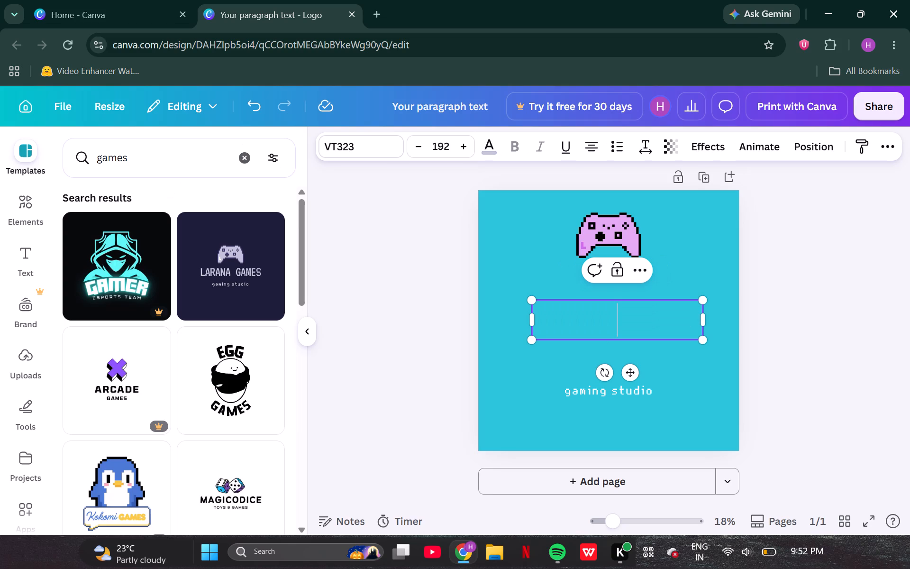
key("shift+y")
type("aar")
key("space")
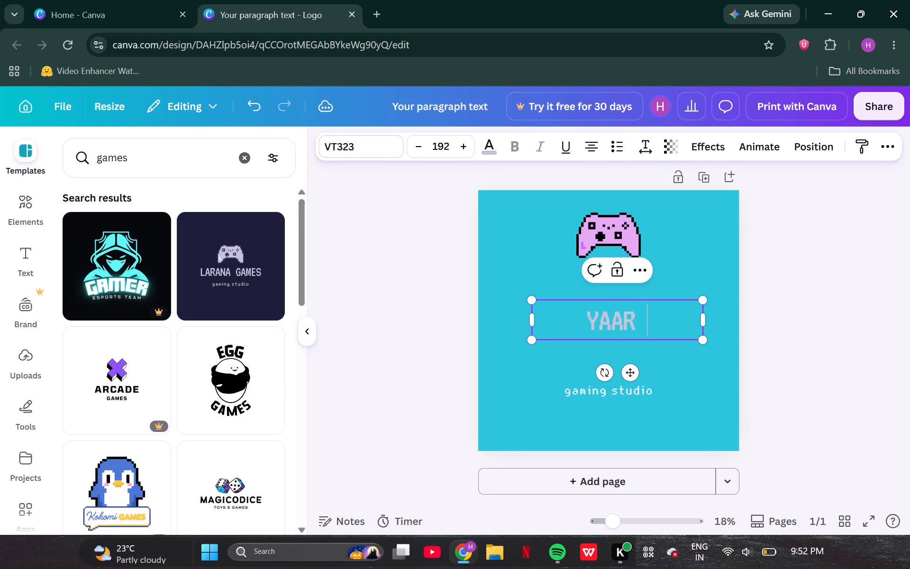
type("Gammi")
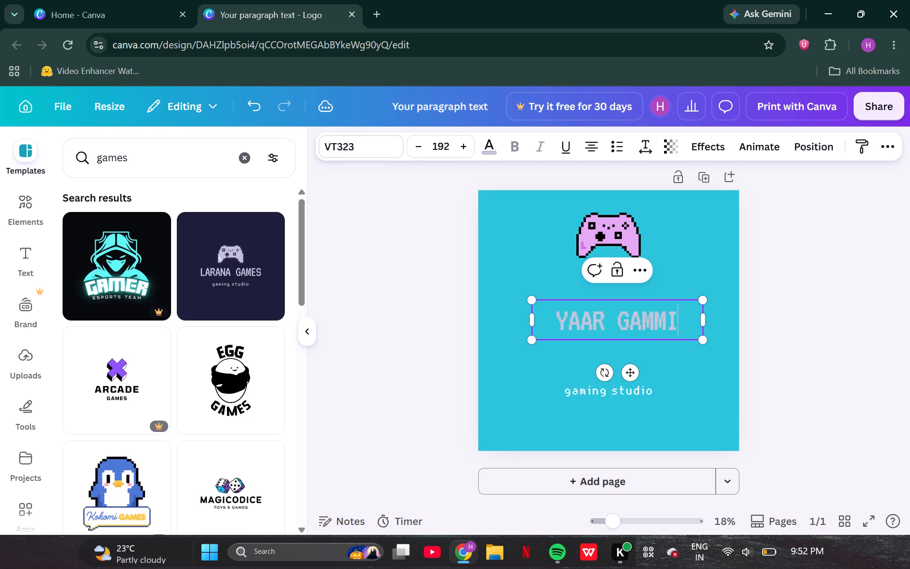
key("BackSpace")
key("BackSpace")
type("ing")
key("space")
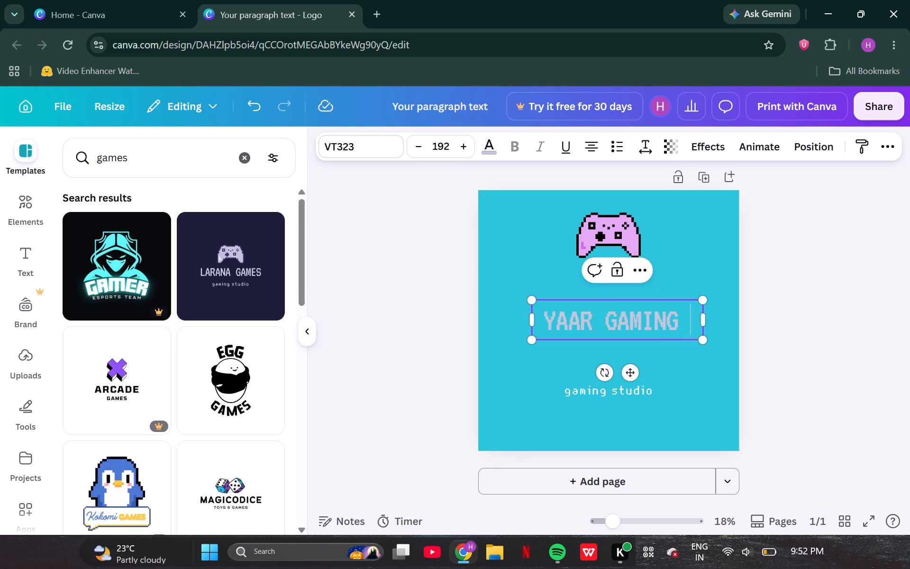
key("shift+r")
key("BackSpace")
type("Place")
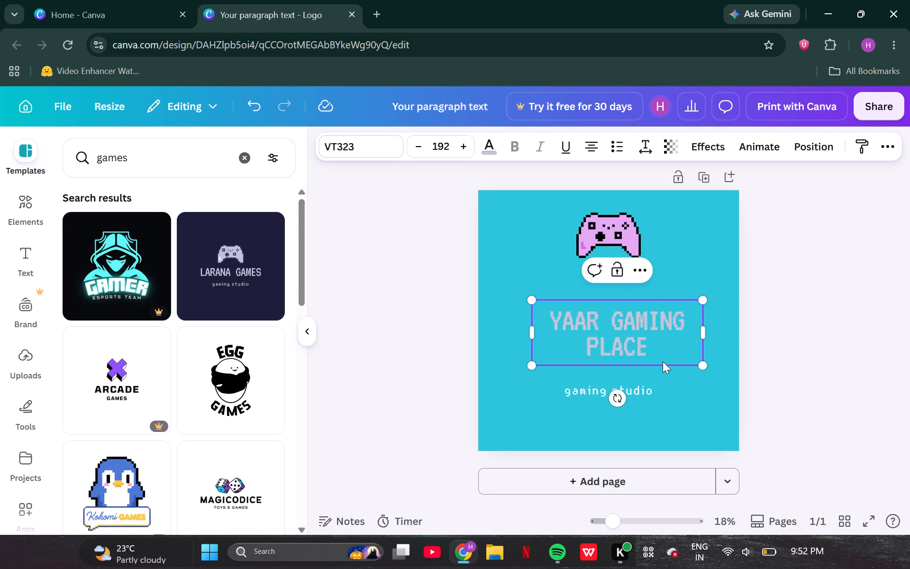
left_click_drag(645, 341, 640, 329)
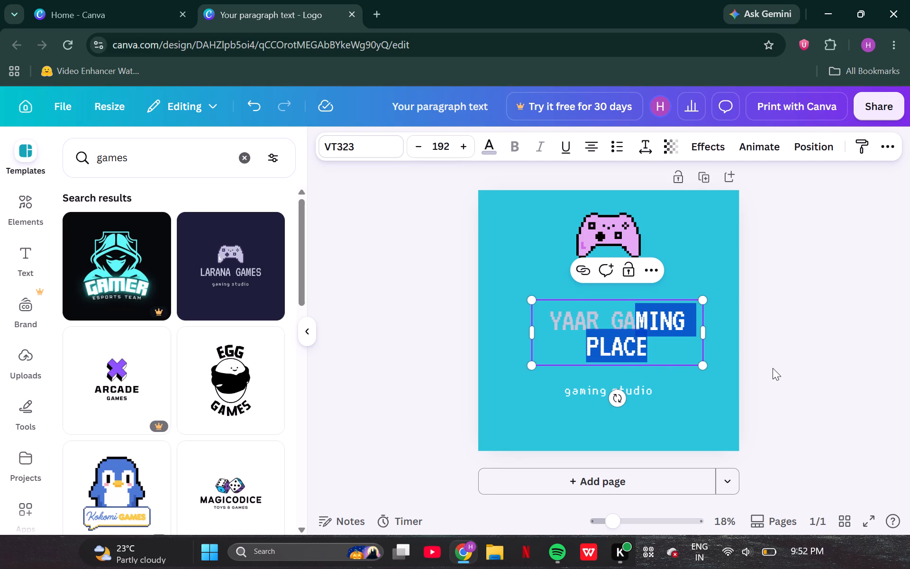
left_click(774, 370)
Recolour the title text with the light pinkish purple sampled from the controller's body using the colour picker.
left_click(646, 336)
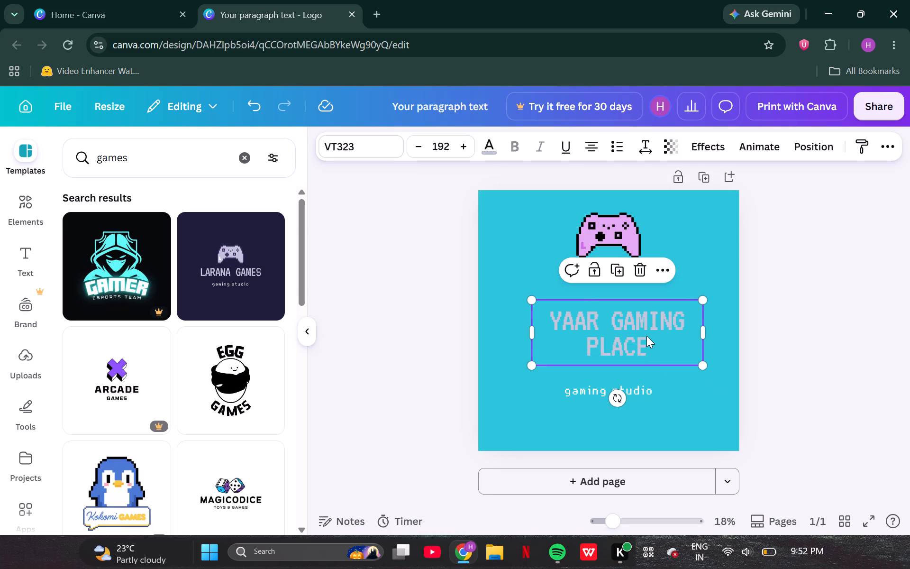
left_click(492, 151)
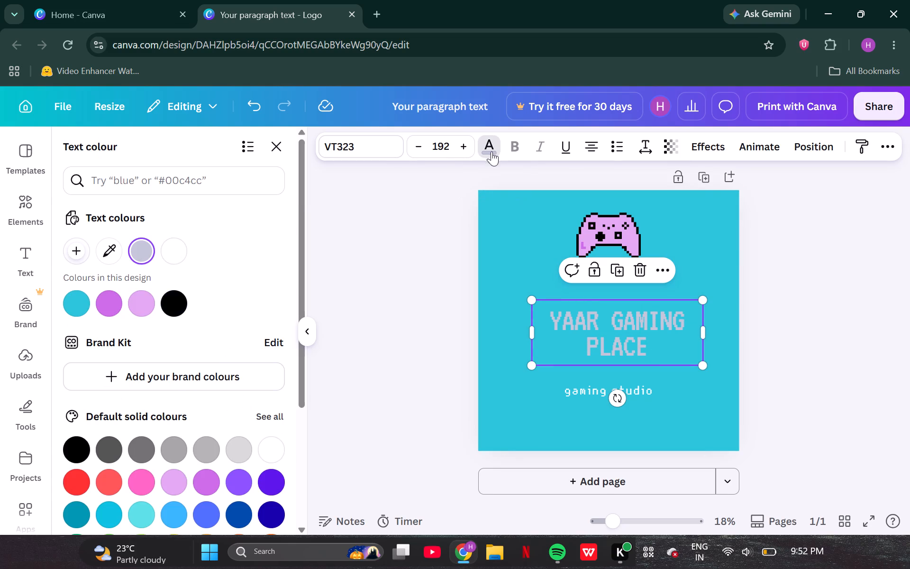
left_click(108, 261)
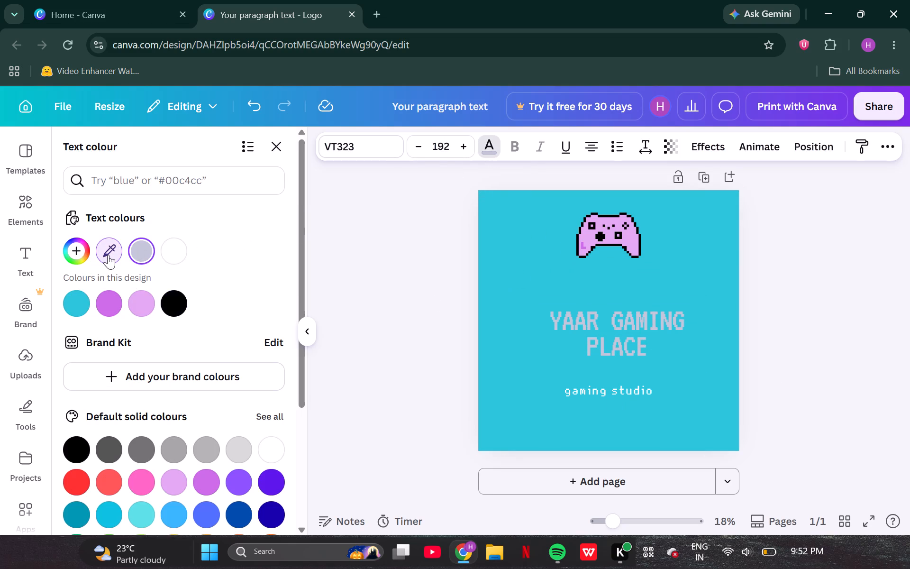
double_click(108, 255)
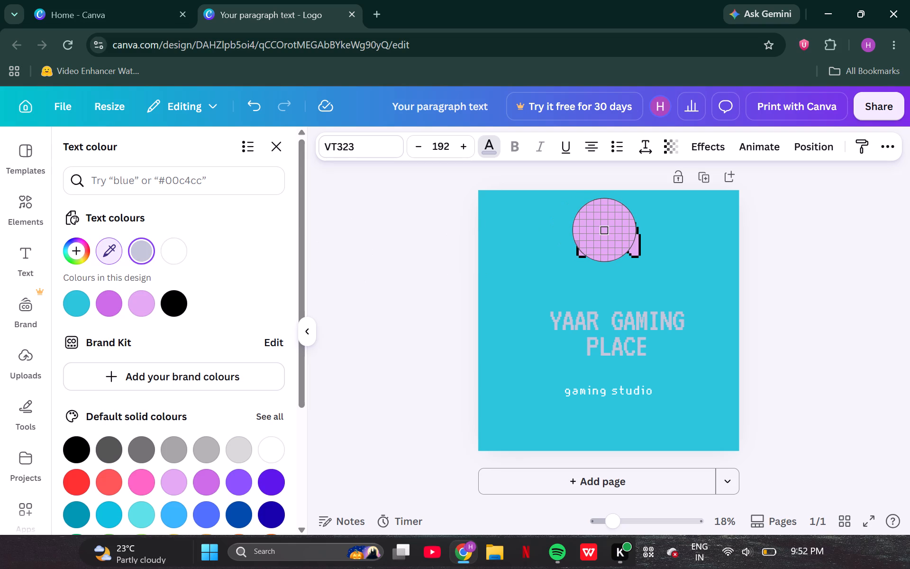
left_click(604, 230)
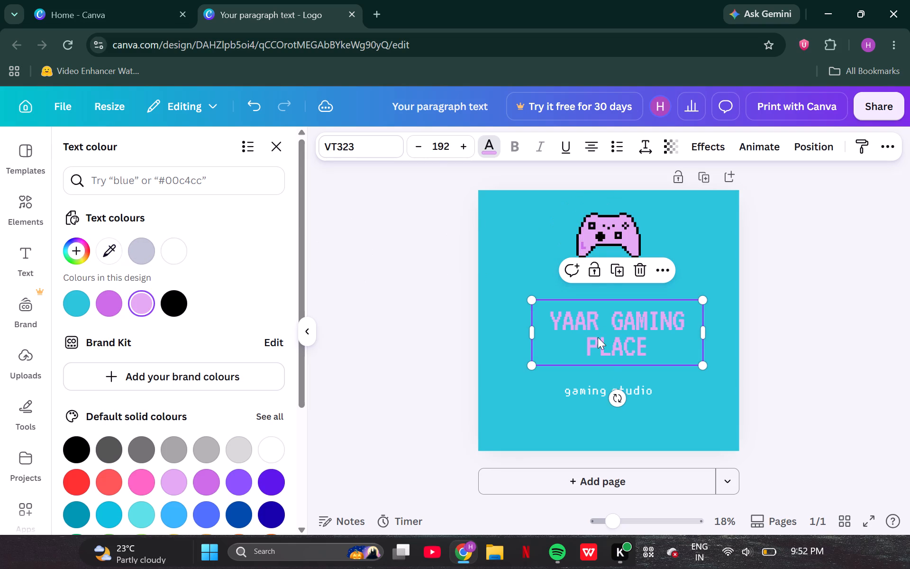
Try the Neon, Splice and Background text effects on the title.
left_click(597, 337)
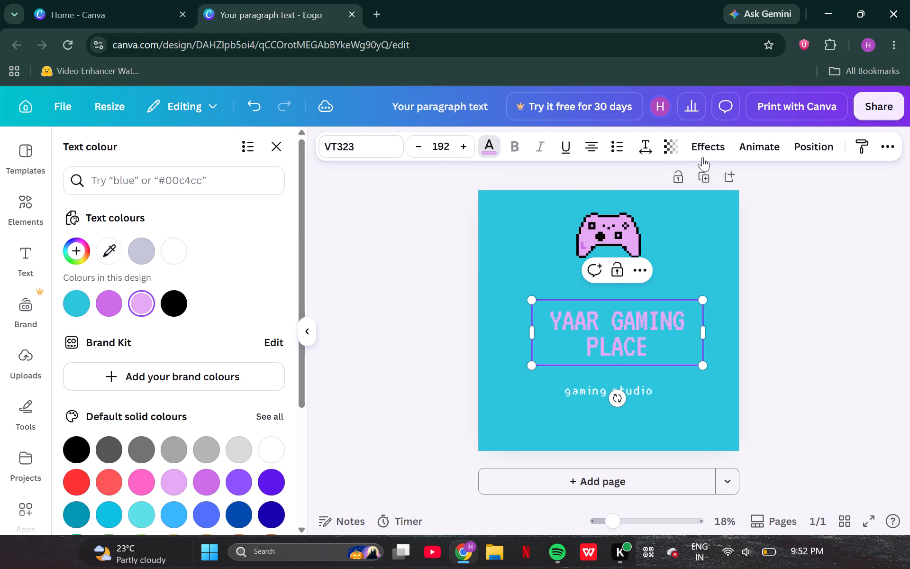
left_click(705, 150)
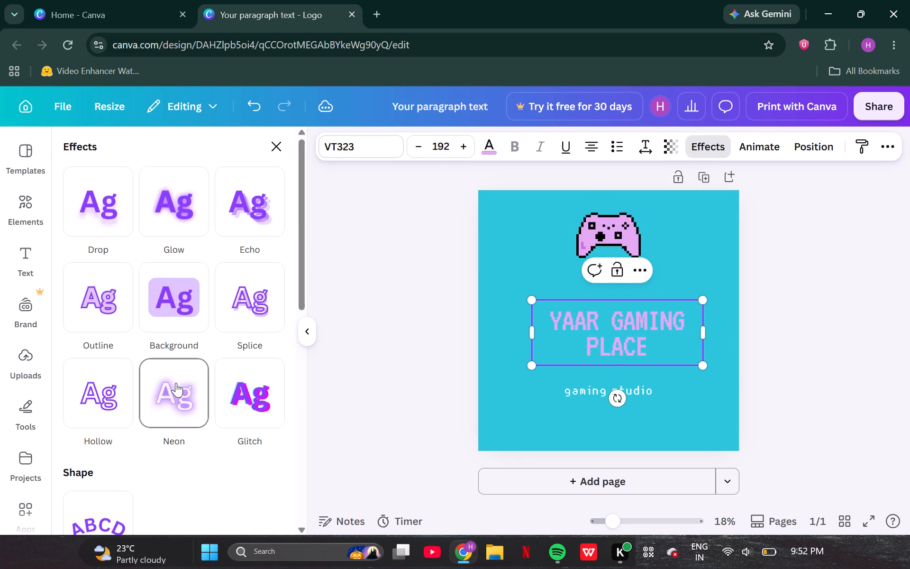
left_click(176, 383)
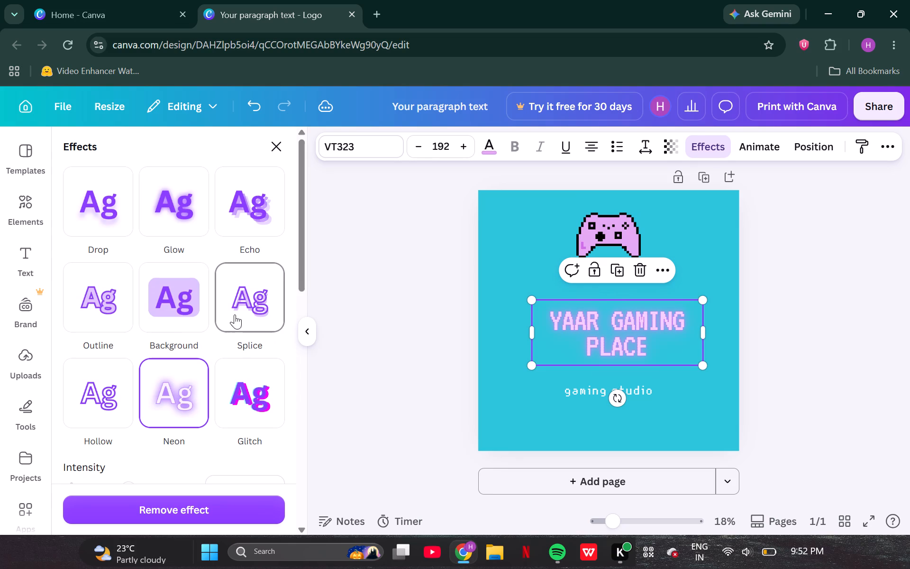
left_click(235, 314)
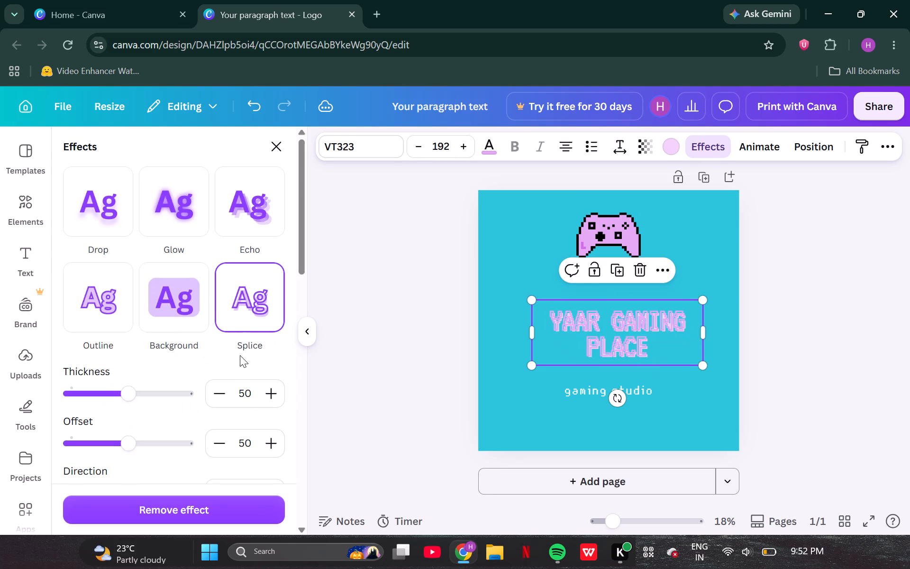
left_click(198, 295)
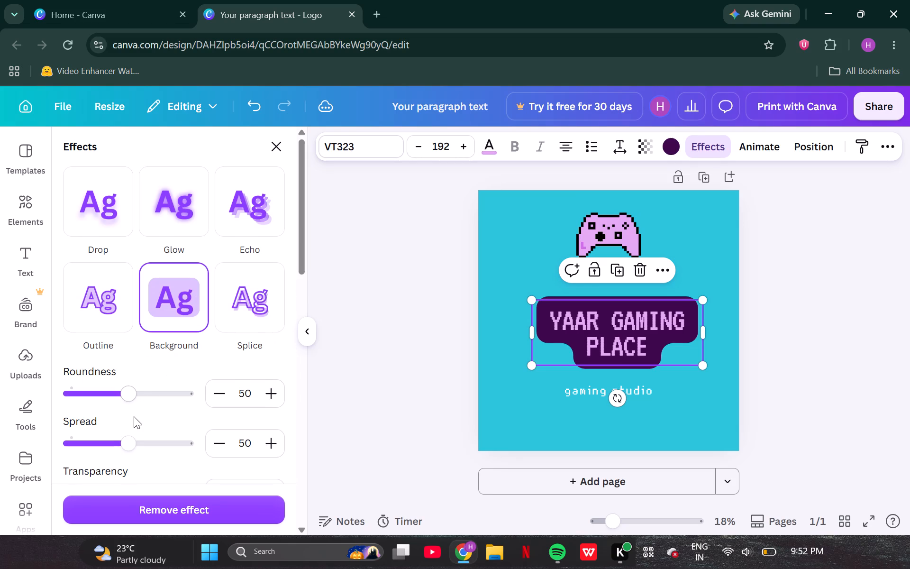
Bend the title text into an arch with the Curve shape effect at its default value of 60.
scroll(134, 416, "down", 6)
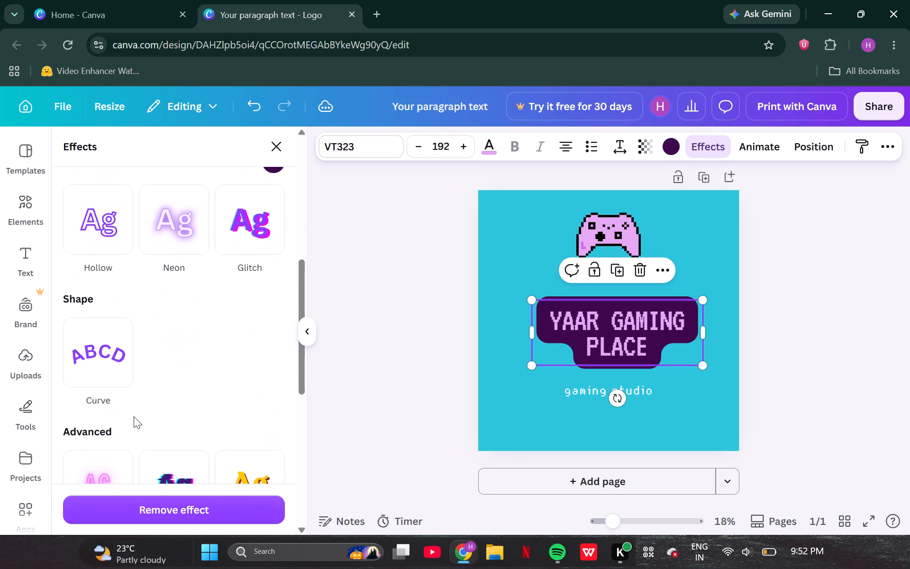
left_click(100, 344)
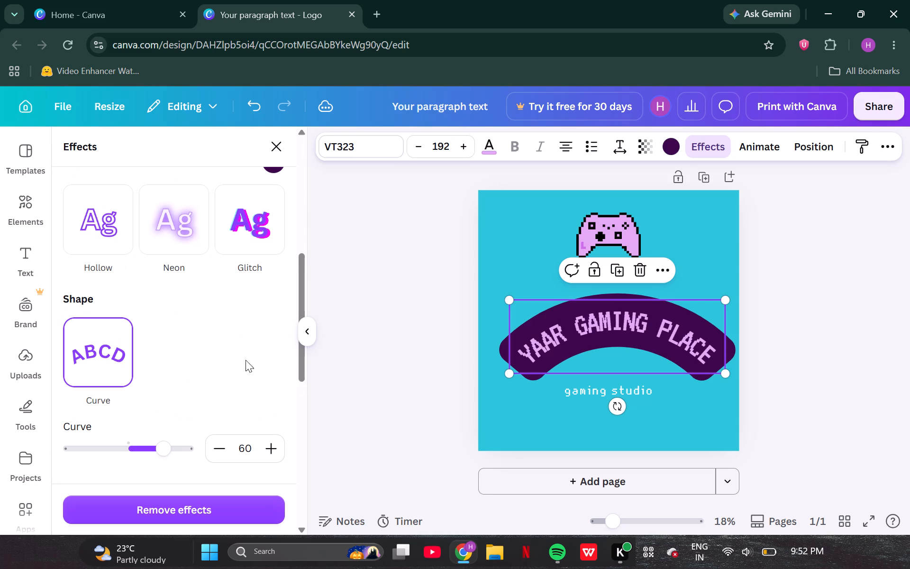
Try the Splice effect on the curved title text and settle on the Glow effect.
scroll(238, 332, "up", 6)
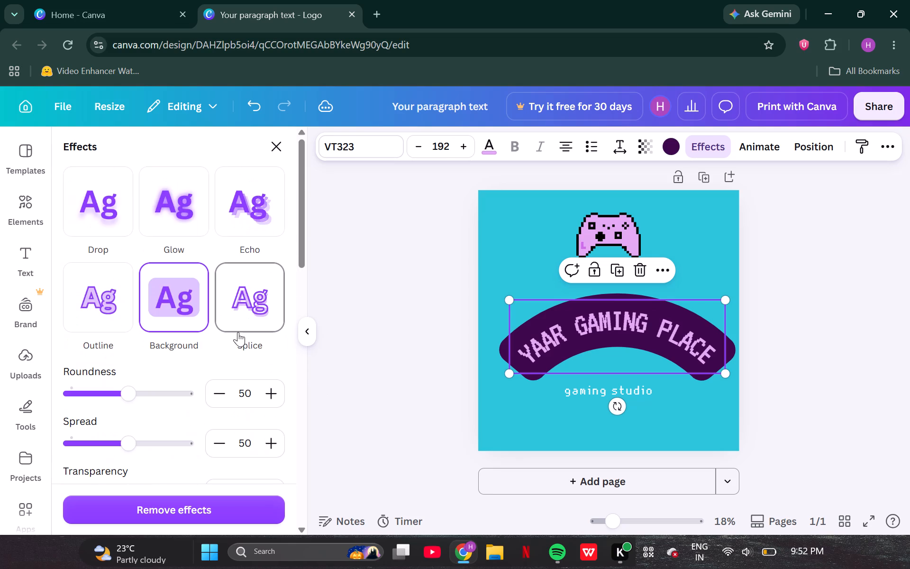
left_click(250, 285)
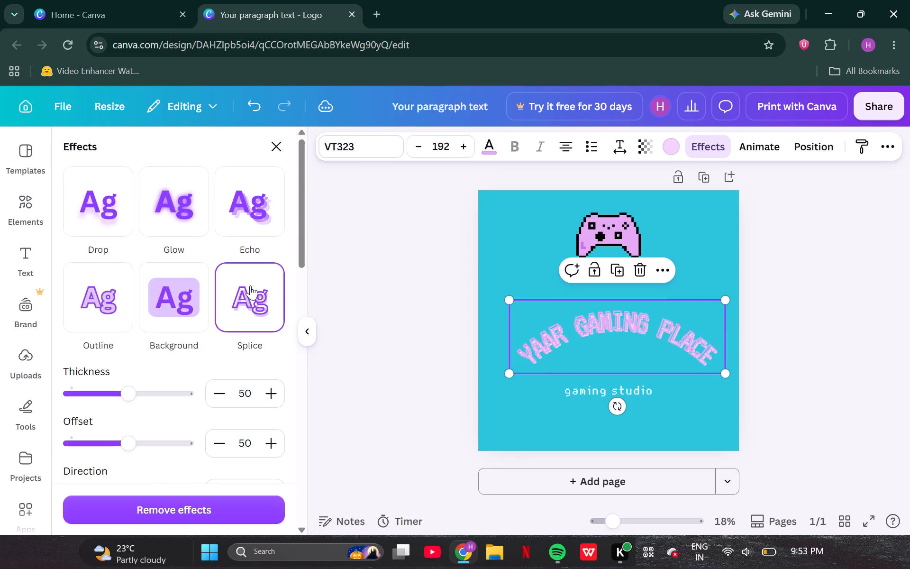
left_click(184, 193)
scroll(177, 317, "down", 1)
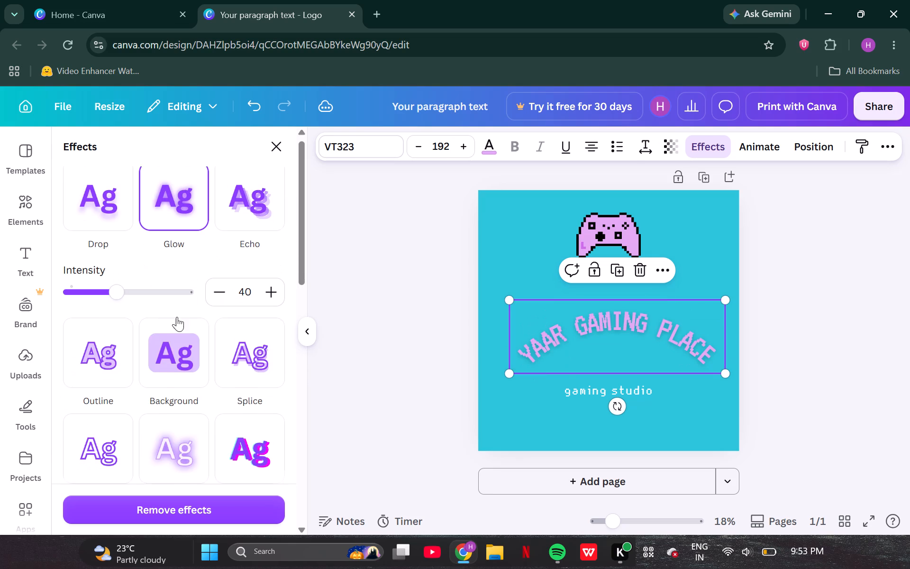
scroll(177, 317, "down", 3)
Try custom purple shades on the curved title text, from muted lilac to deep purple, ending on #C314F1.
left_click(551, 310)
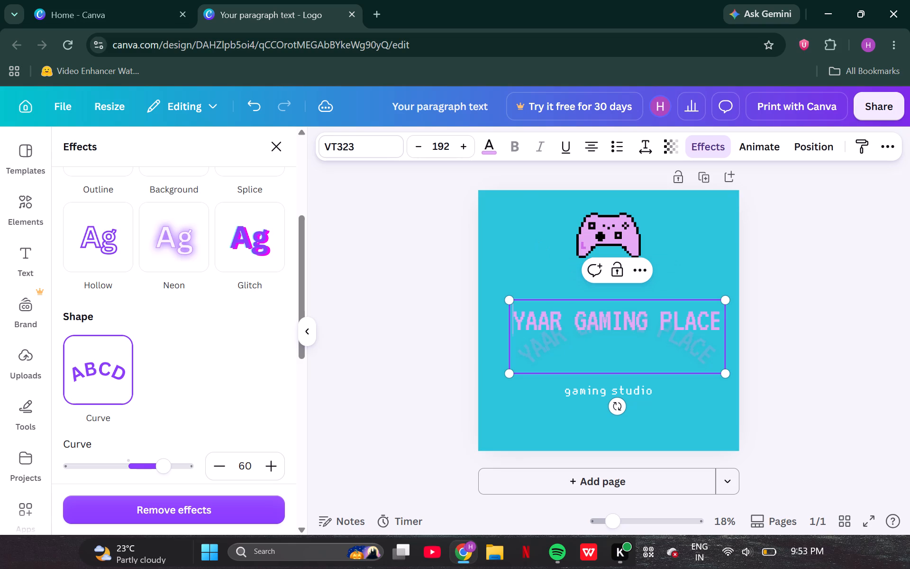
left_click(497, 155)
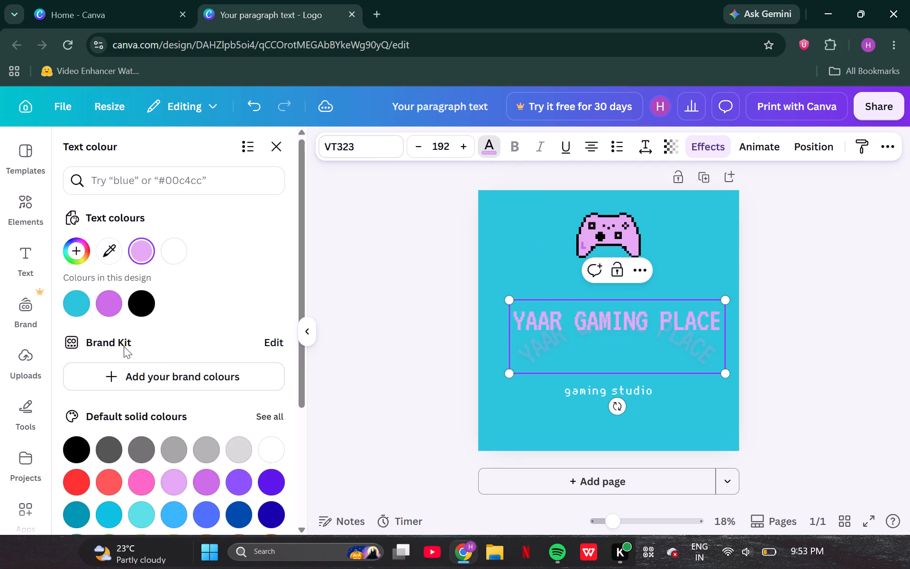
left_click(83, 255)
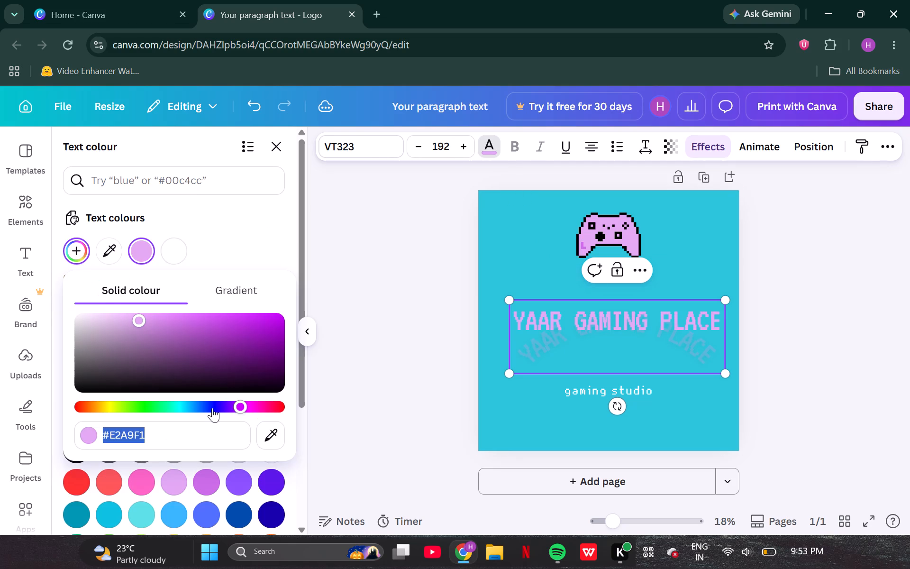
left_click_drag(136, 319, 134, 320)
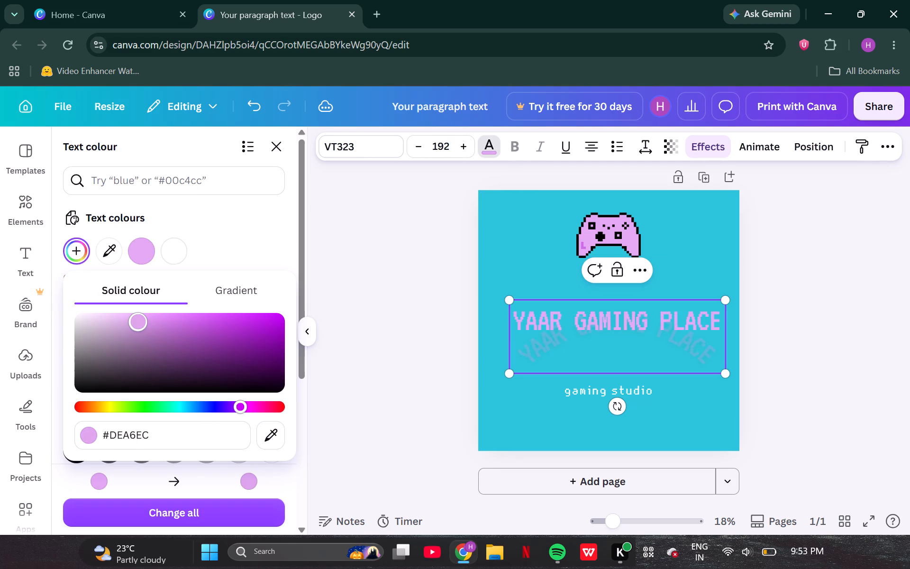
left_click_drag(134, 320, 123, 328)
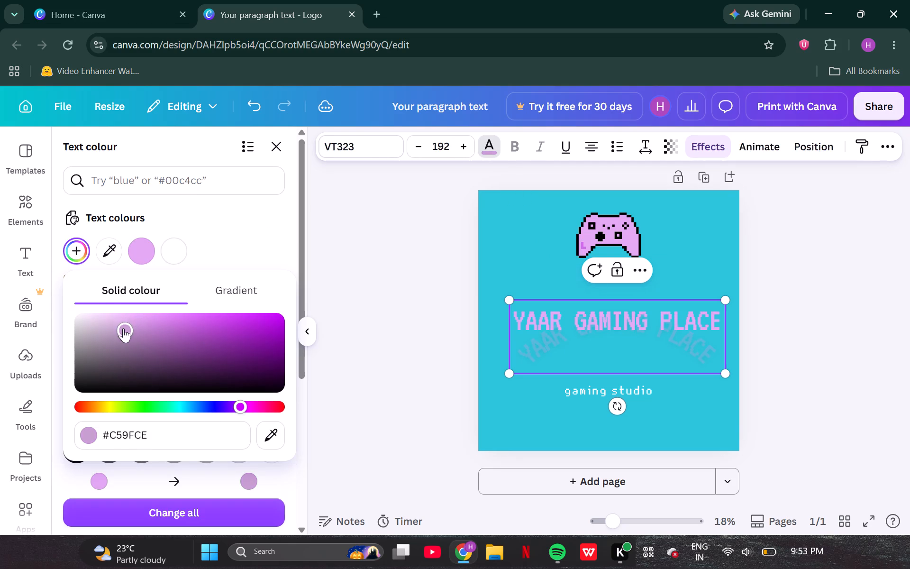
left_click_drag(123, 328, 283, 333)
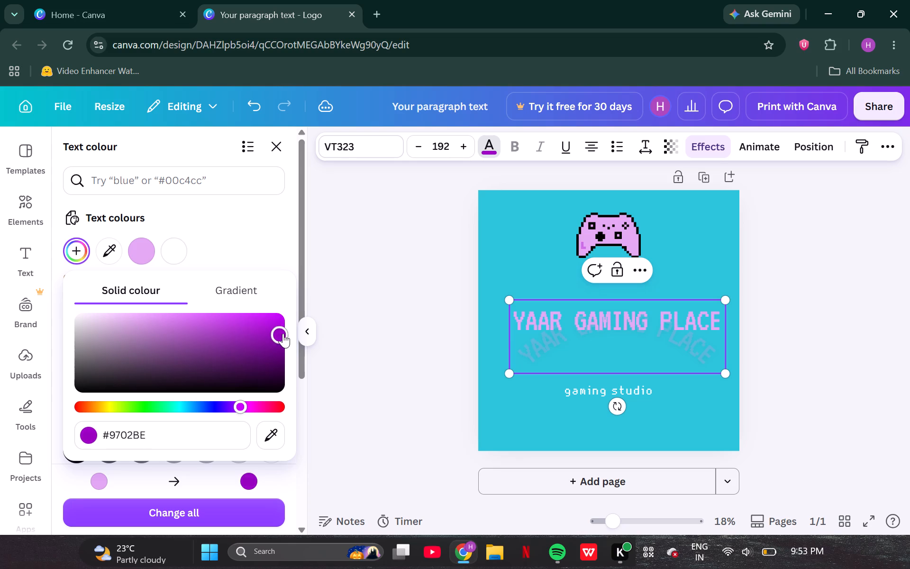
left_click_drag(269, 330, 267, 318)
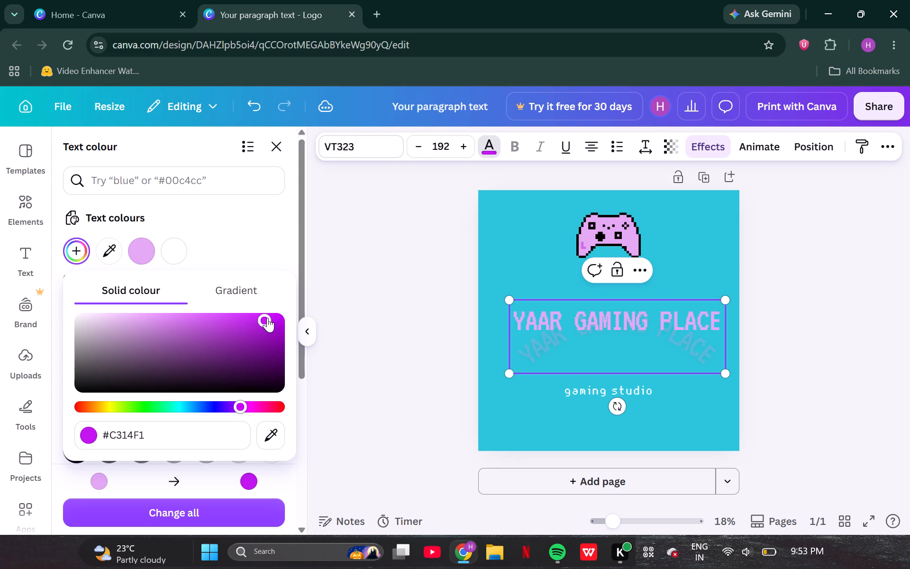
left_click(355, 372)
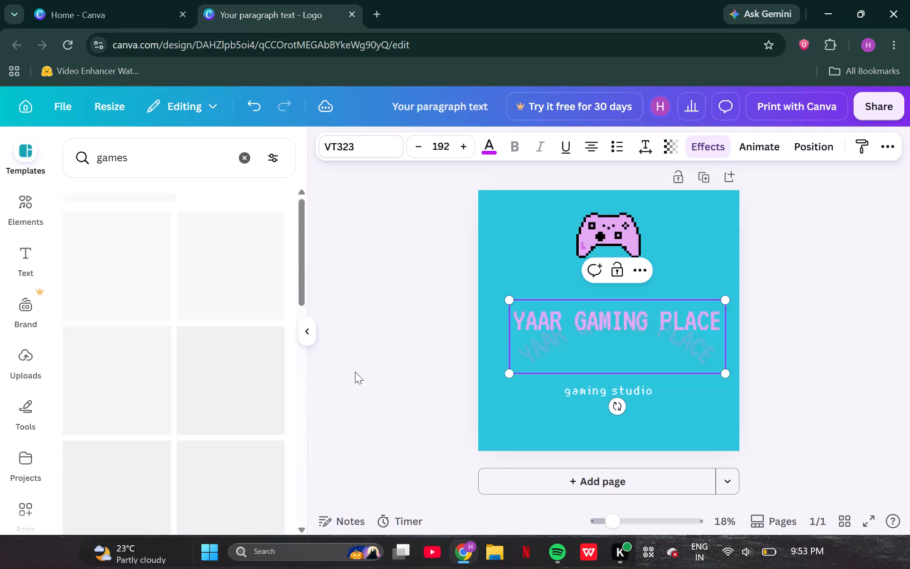
Set the curved title's text colour to purple #AD12D5 and apply the change to all matching colours on the page.
left_click(591, 317)
left_click(489, 154)
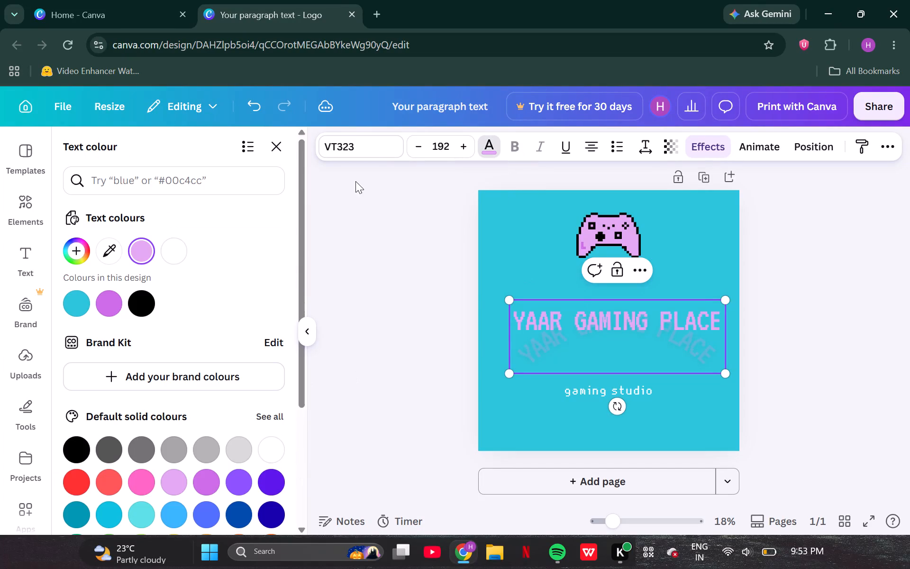
left_click(87, 248)
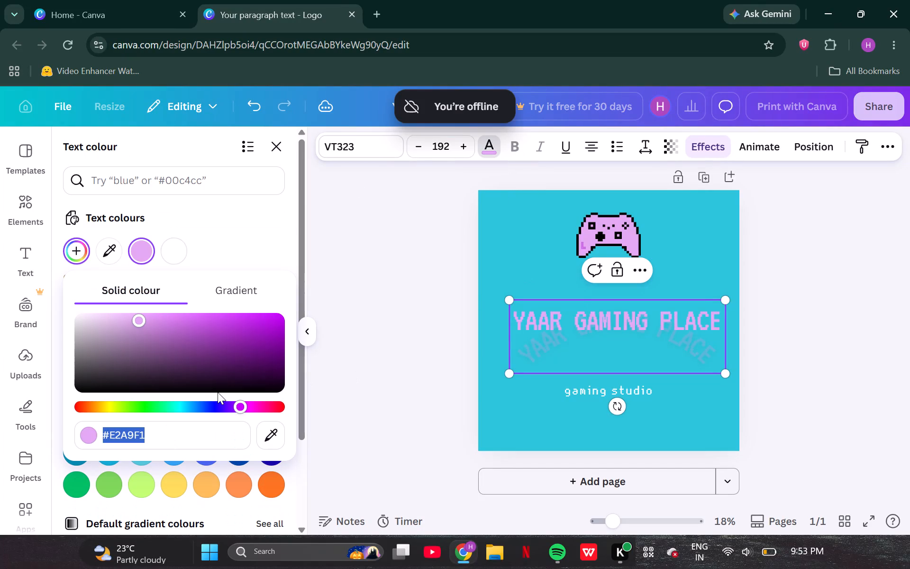
left_click_drag(178, 330, 267, 326)
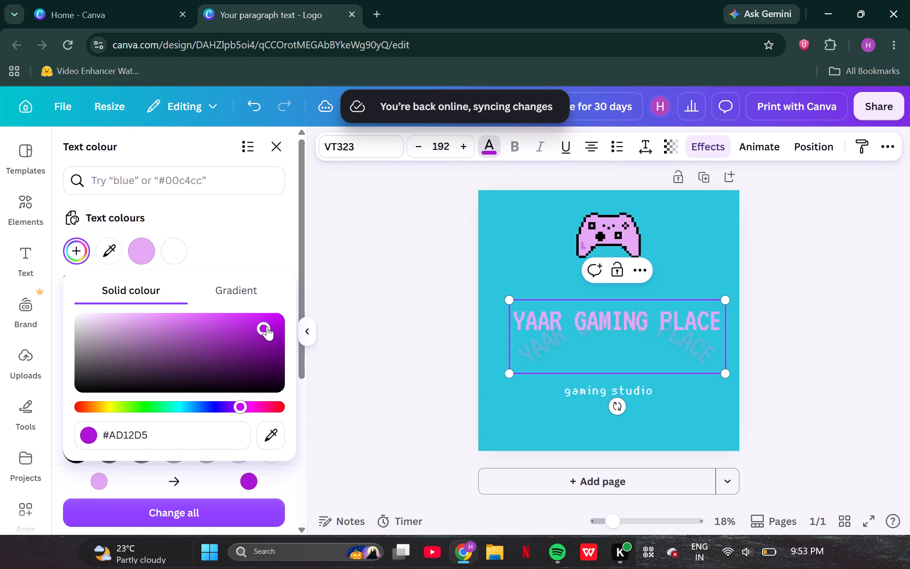
left_click(191, 510)
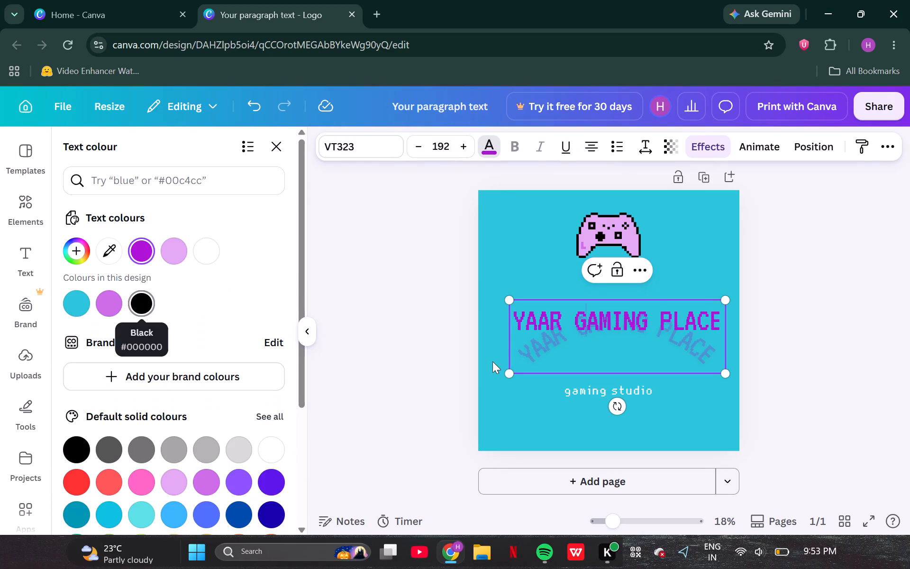
left_click(400, 359)
left_click(570, 327)
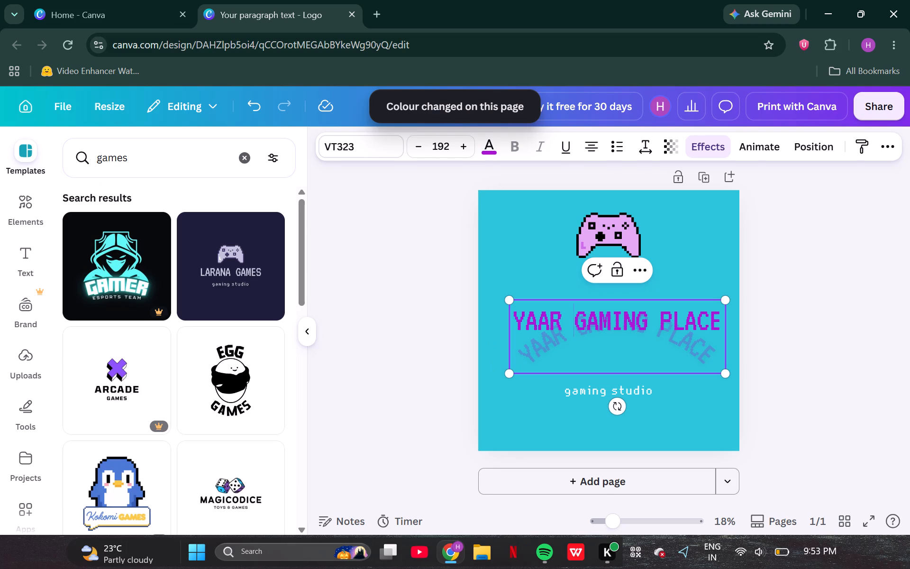
left_click(573, 341)
left_click(400, 402)
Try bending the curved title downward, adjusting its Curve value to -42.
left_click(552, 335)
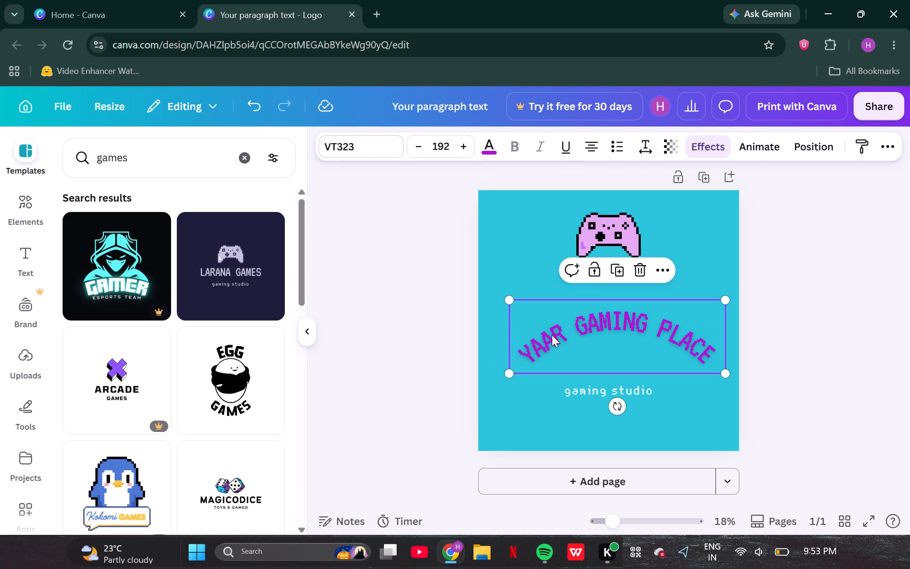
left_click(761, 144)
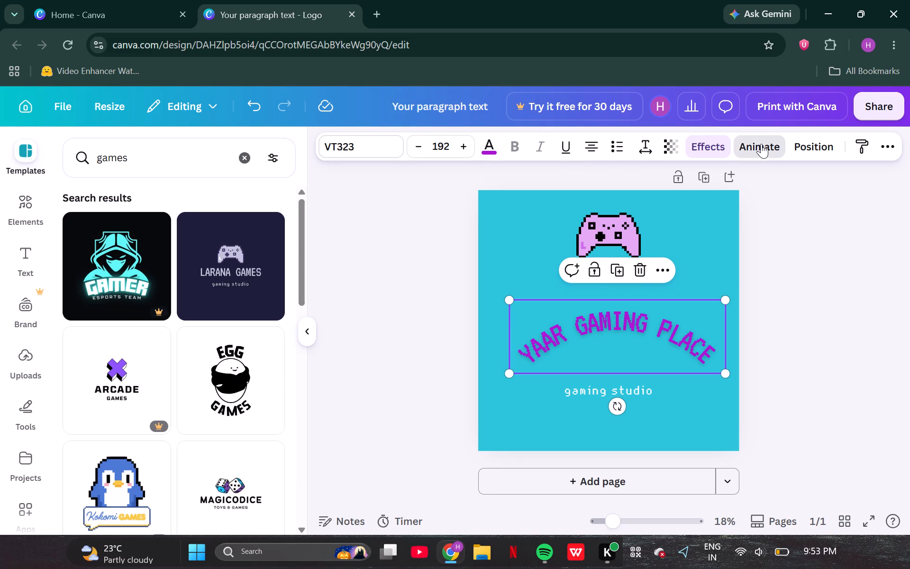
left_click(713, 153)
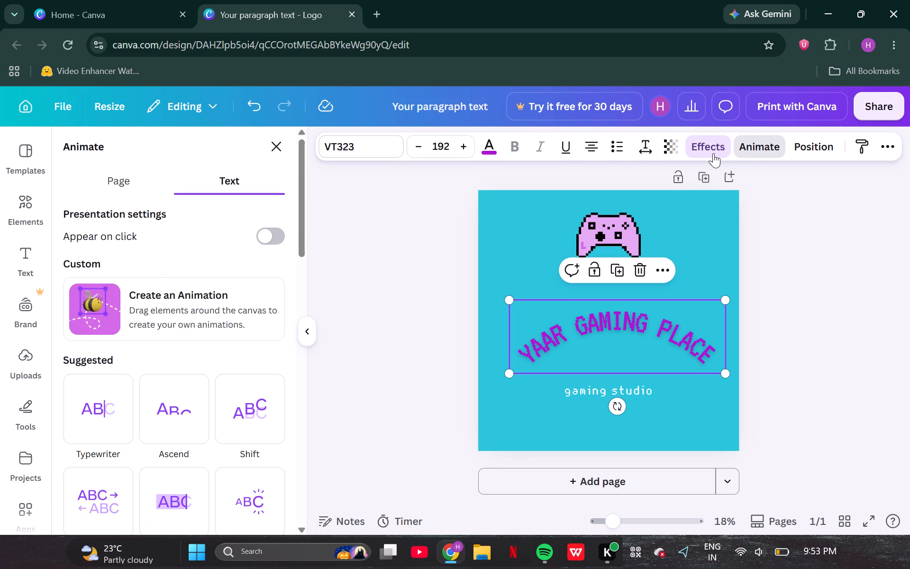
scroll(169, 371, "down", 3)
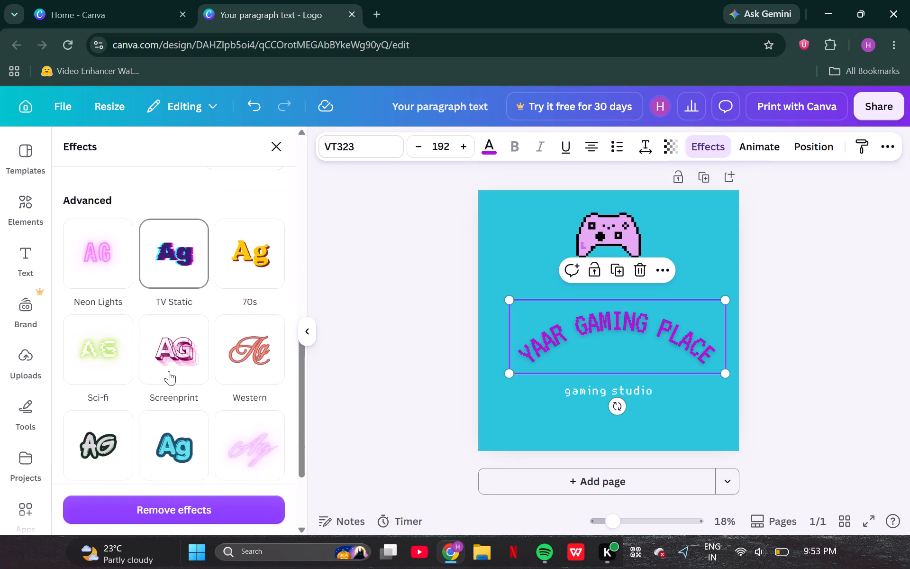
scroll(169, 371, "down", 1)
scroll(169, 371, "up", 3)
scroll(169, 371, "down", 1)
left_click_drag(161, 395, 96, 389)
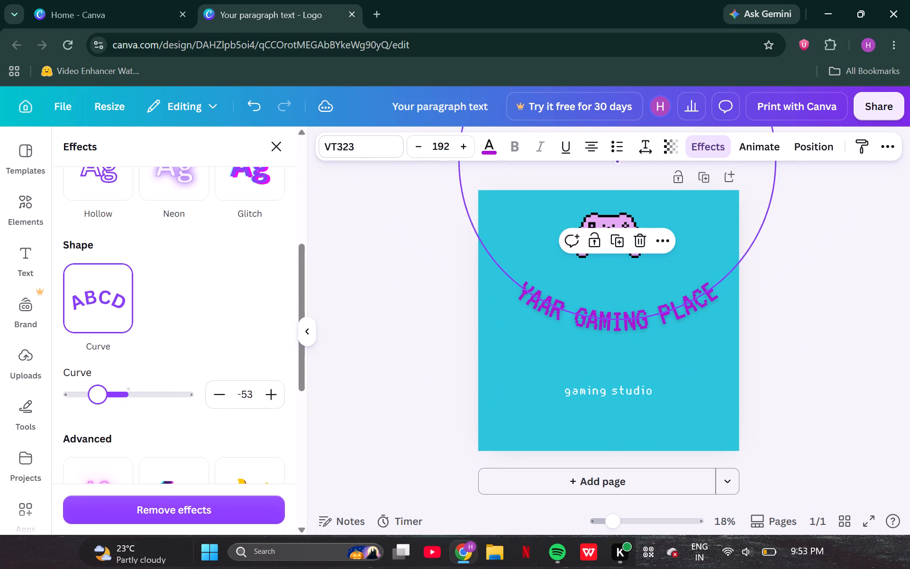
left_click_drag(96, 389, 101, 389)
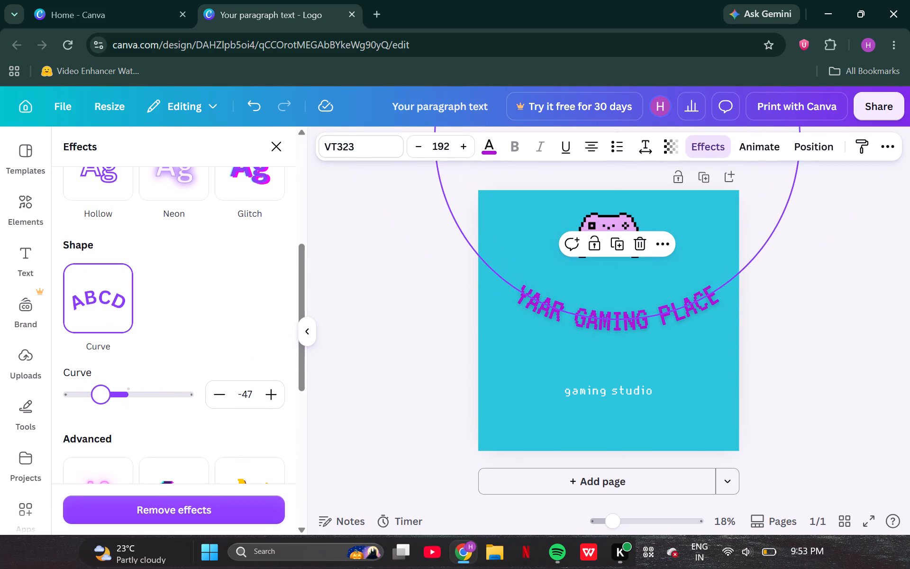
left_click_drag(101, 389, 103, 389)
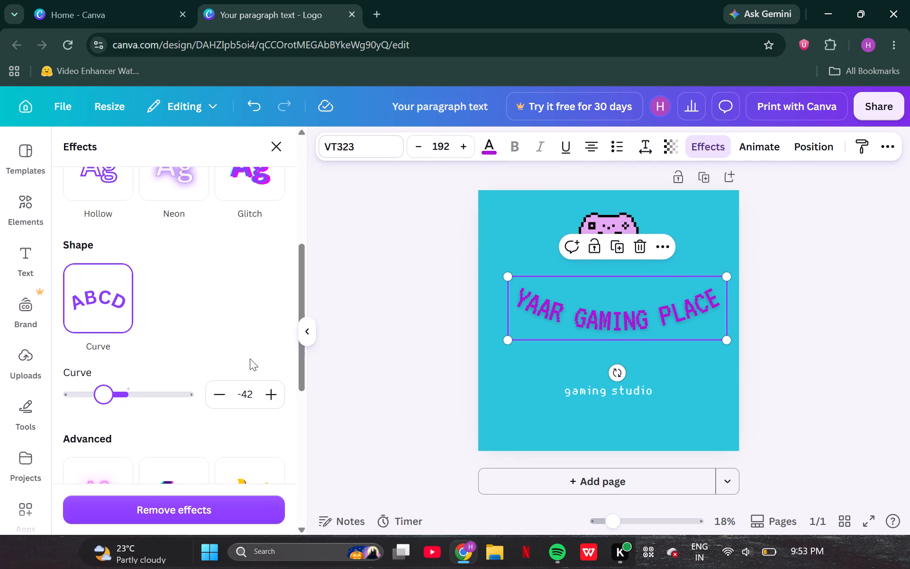
Move the controller graphic slightly down and place the curved title above it at the top of the logo.
left_click_drag(610, 223, 610, 223)
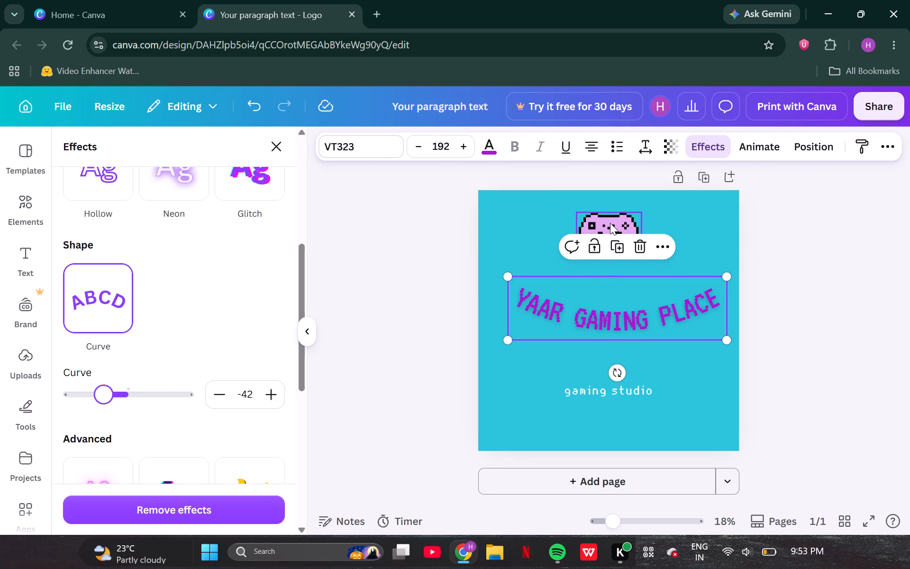
left_click_drag(610, 223, 606, 259)
left_click_drag(565, 305, 562, 211)
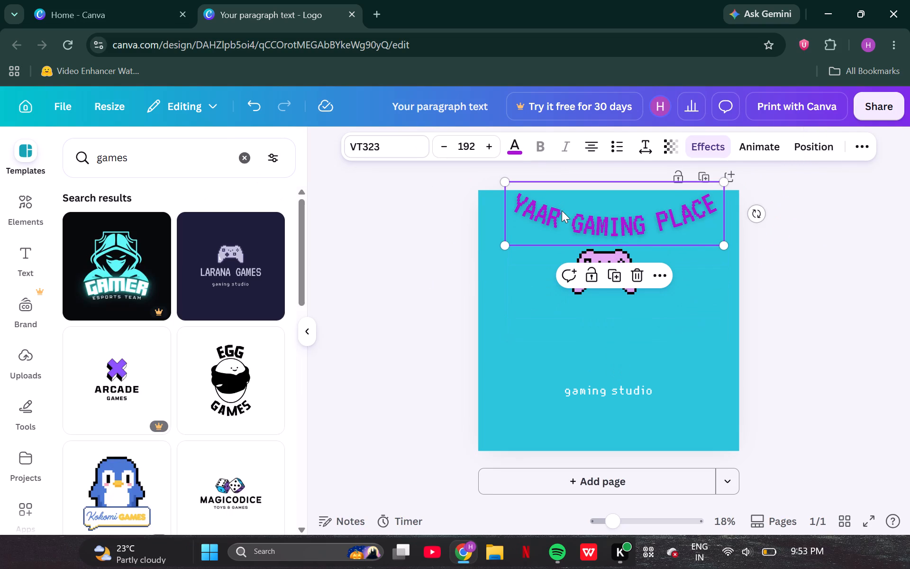
Arch the title upward over the controller by setting its Curve value to 39.
left_click(583, 211)
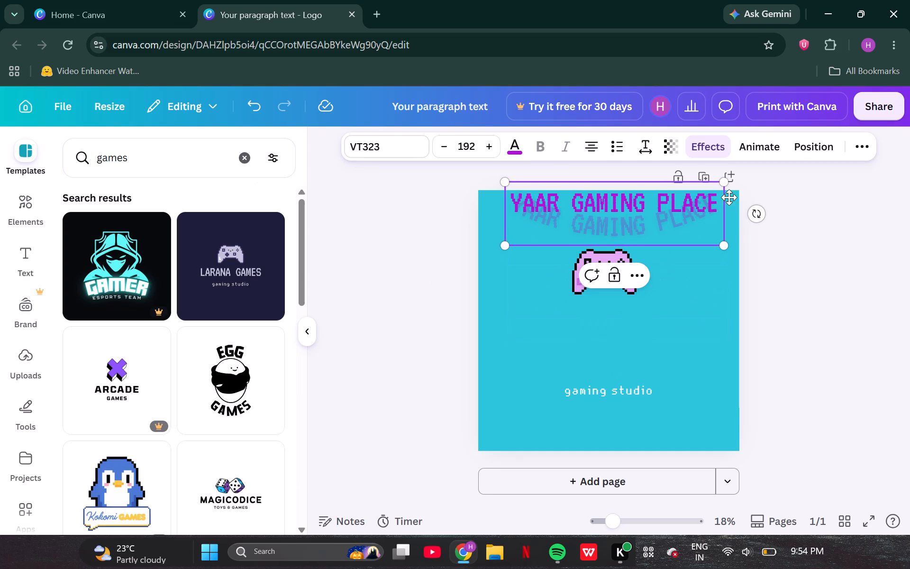
left_click(714, 155)
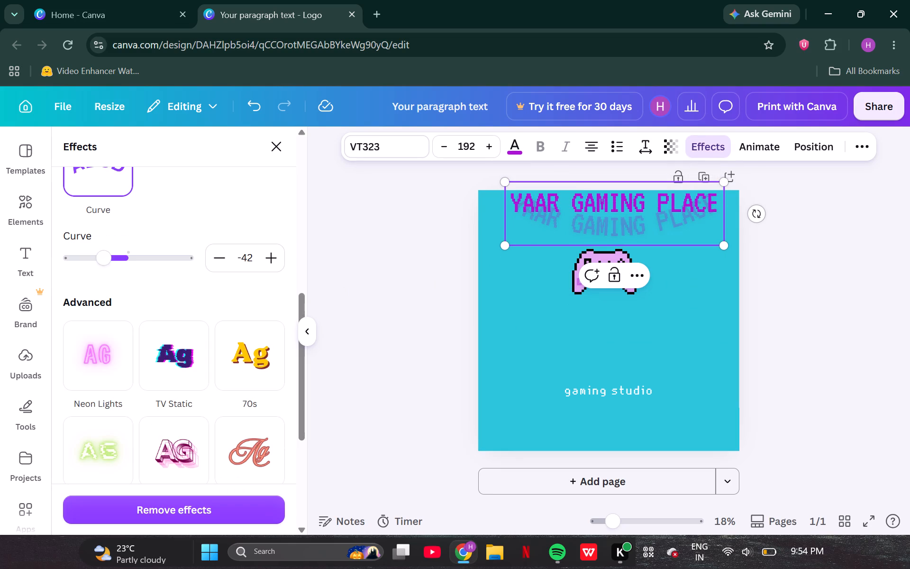
left_click_drag(108, 261, 146, 272)
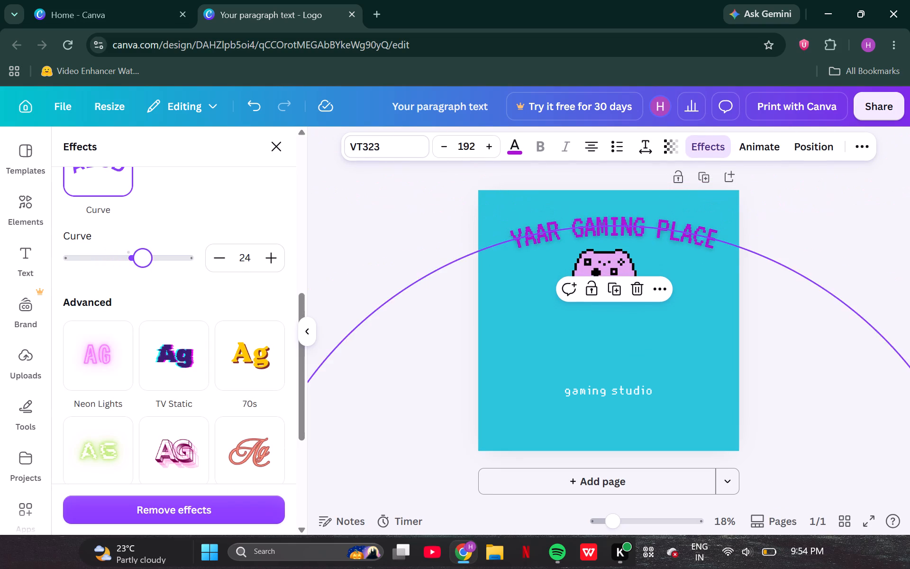
left_click_drag(146, 272, 152, 274)
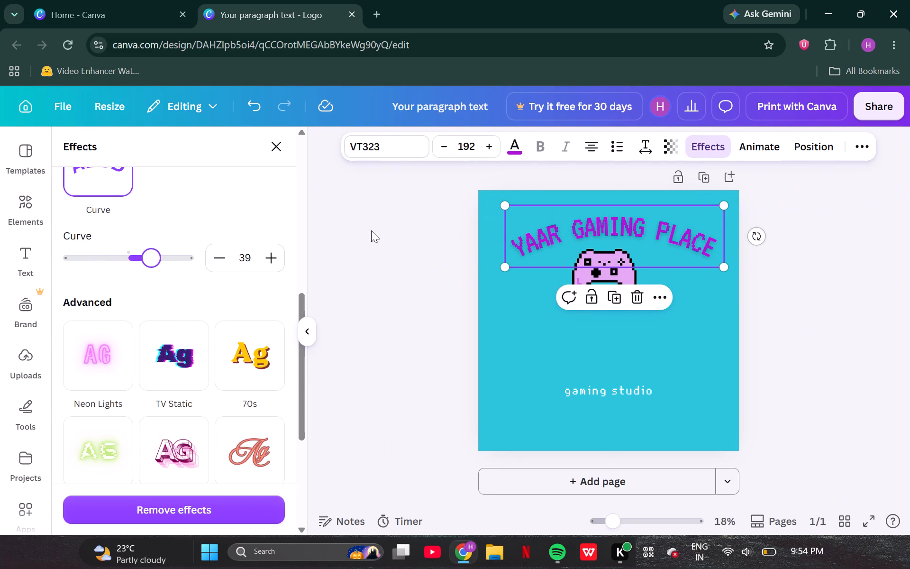
Move the controller graphic down below the arched title and centre it horizontally on the canvas.
left_click(590, 270)
left_click_drag(590, 270, 593, 299)
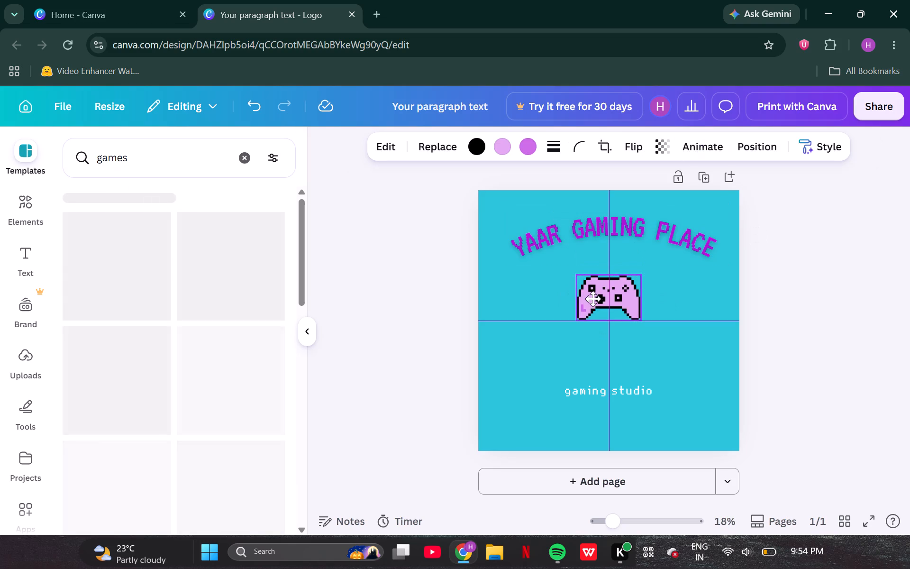
left_click_drag(593, 299, 593, 302)
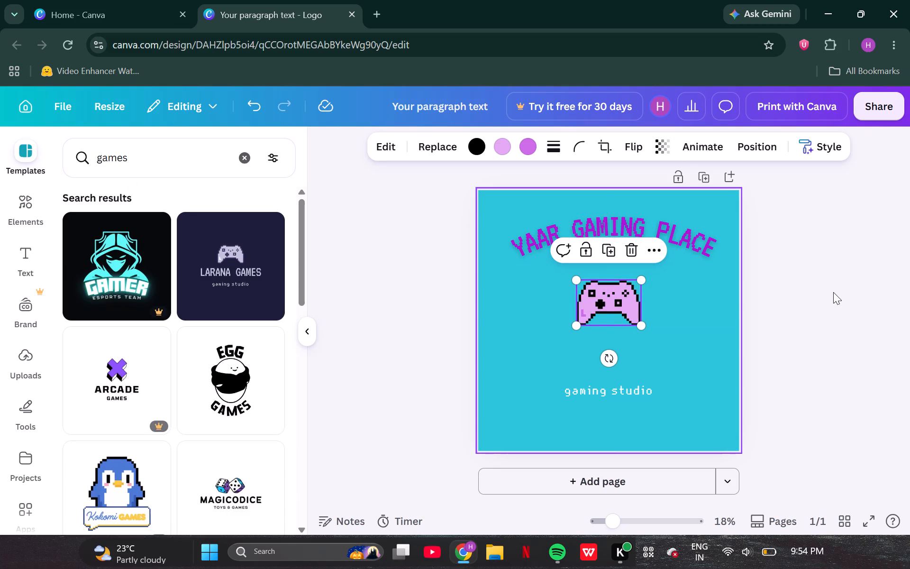
left_click(836, 297)
Replace the "gaming studio" subtitle with the tagline "All Games at low Price".
left_click(632, 390)
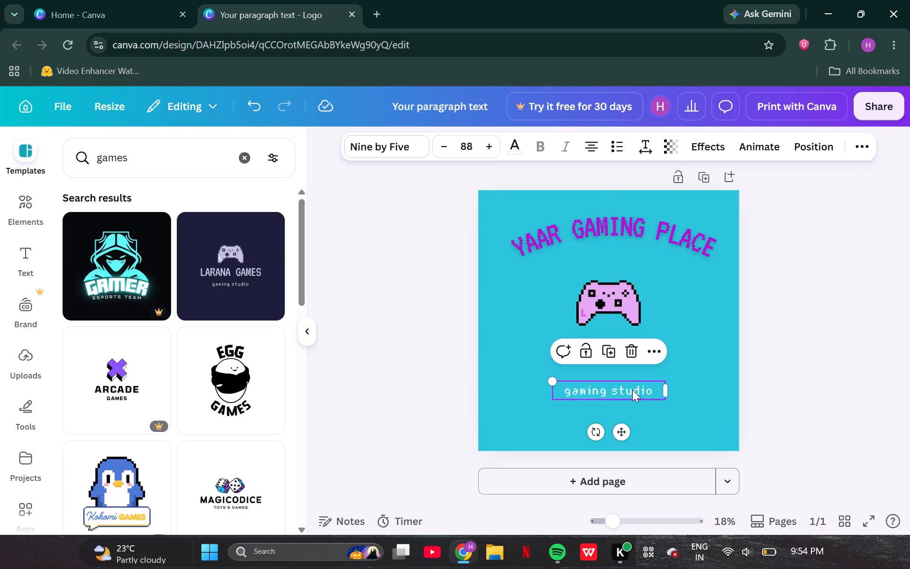
double_click(632, 390)
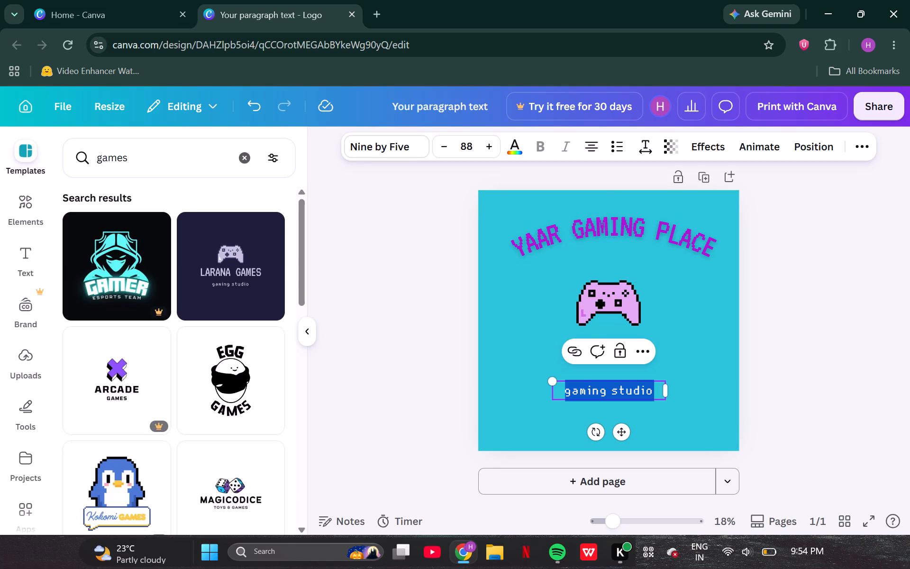
key("BackSpace")
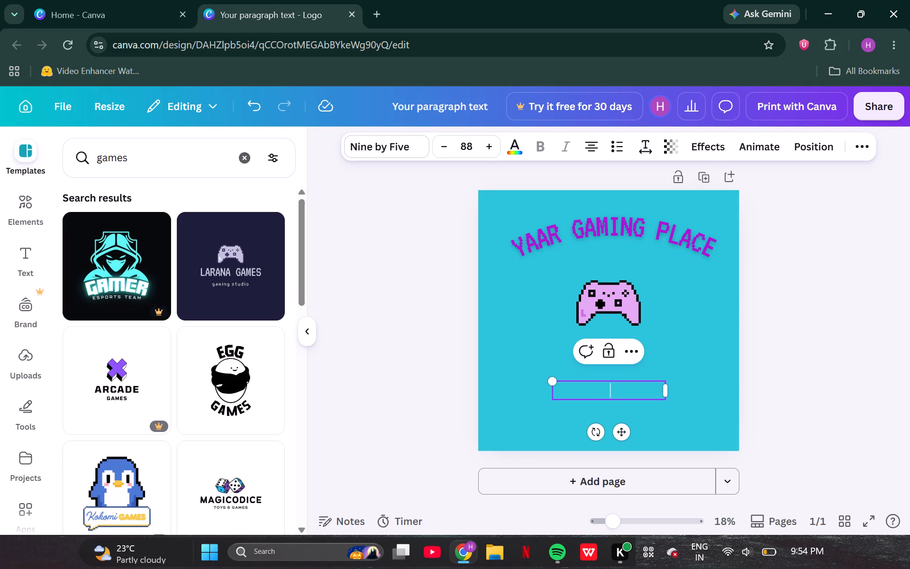
key("shift+a")
type("ll P")
key("BackSpace")
type("Games i")
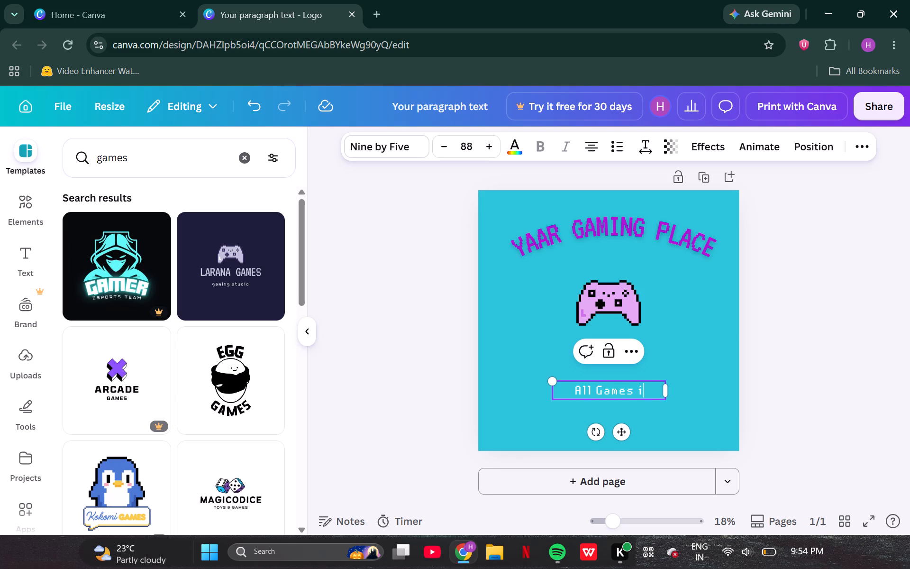
key("BackSpace")
type("at lo")
type("w p")
key("BackSpace")
type("Prci")
key("BackSpace")
key("BackSpace")
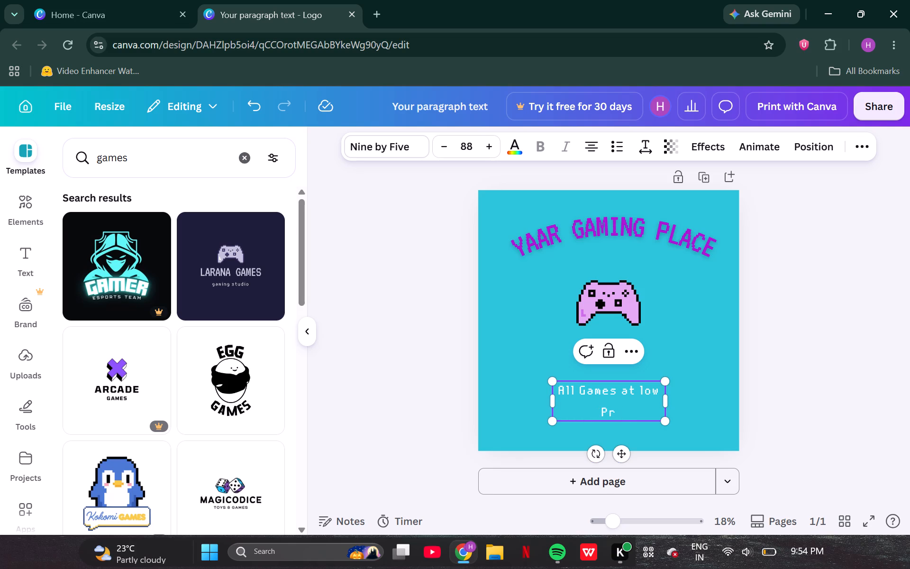
key("i")
type("ce")
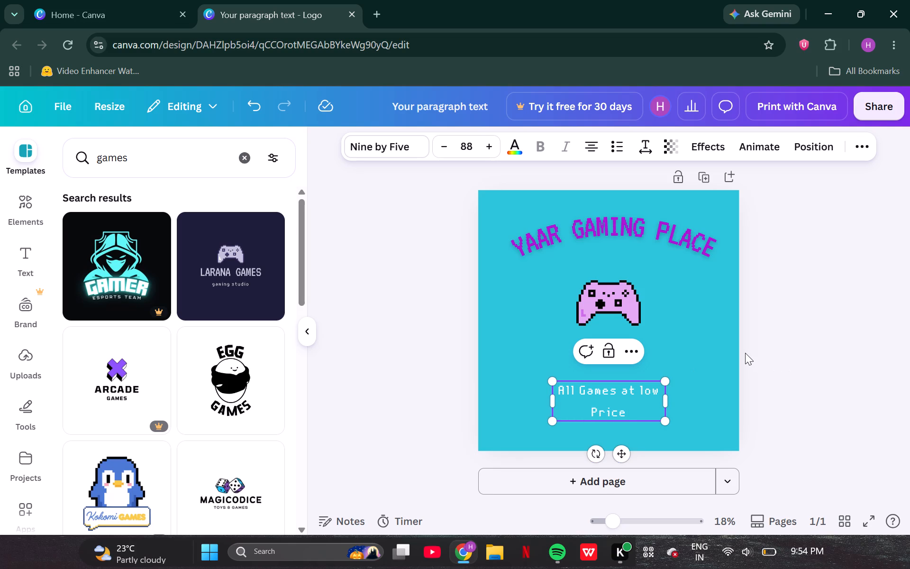
left_click(745, 353)
Enlarge the "All Games at low Price" tagline to font size 141 and centre it below the controller.
left_click(648, 402)
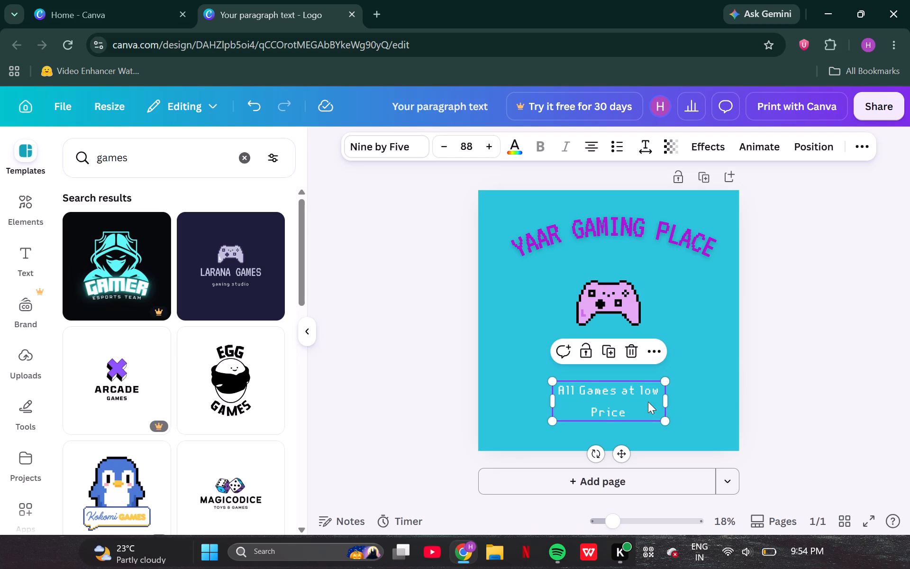
left_click_drag(666, 377, 692, 369)
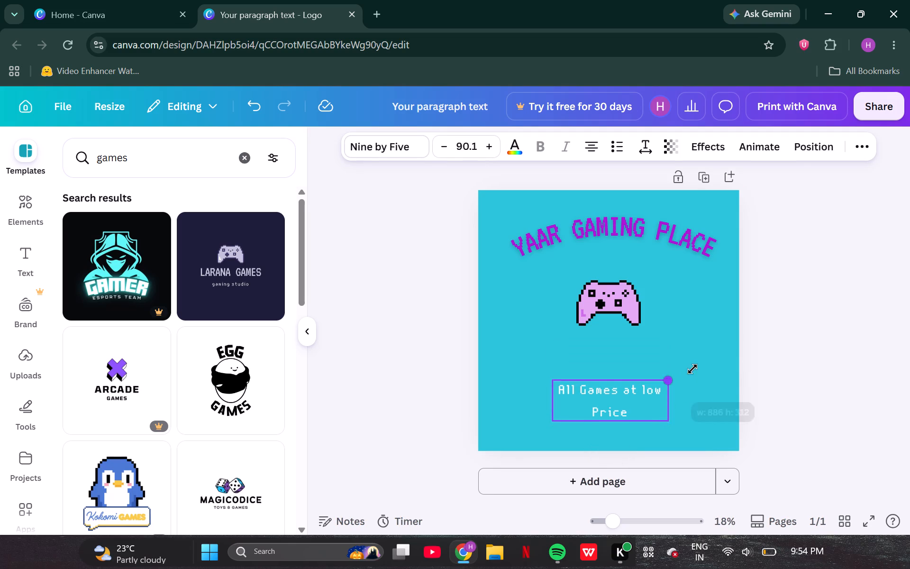
left_click_drag(692, 369, 734, 356)
left_click_drag(665, 390, 625, 407)
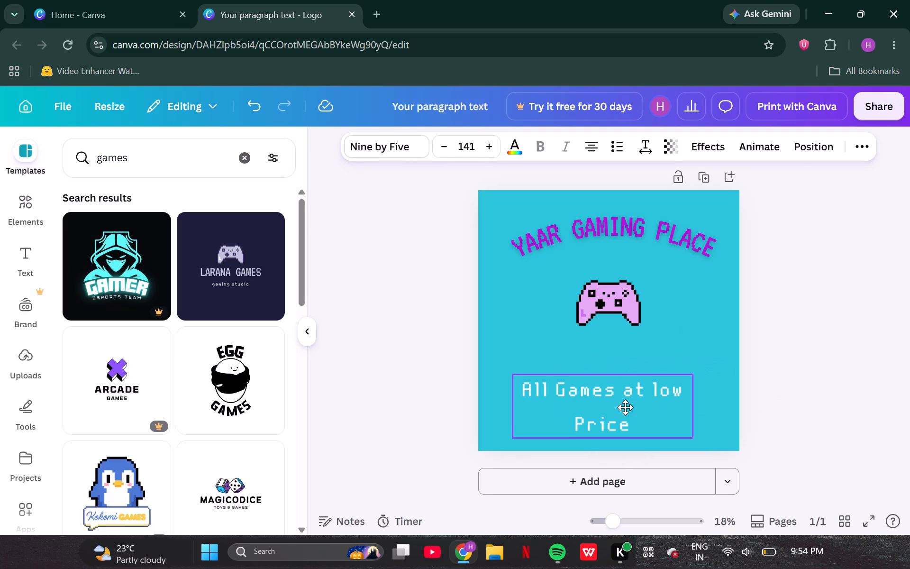
left_click_drag(625, 407, 633, 406)
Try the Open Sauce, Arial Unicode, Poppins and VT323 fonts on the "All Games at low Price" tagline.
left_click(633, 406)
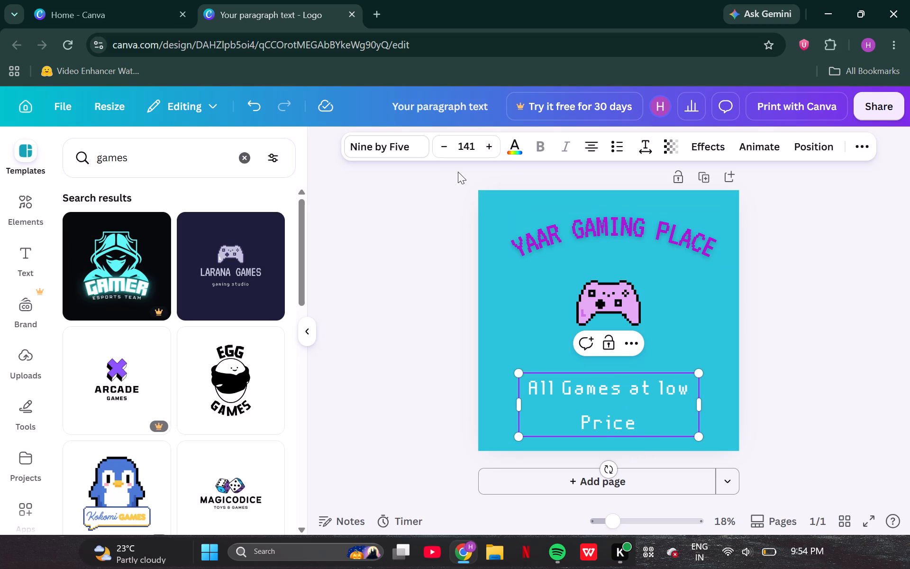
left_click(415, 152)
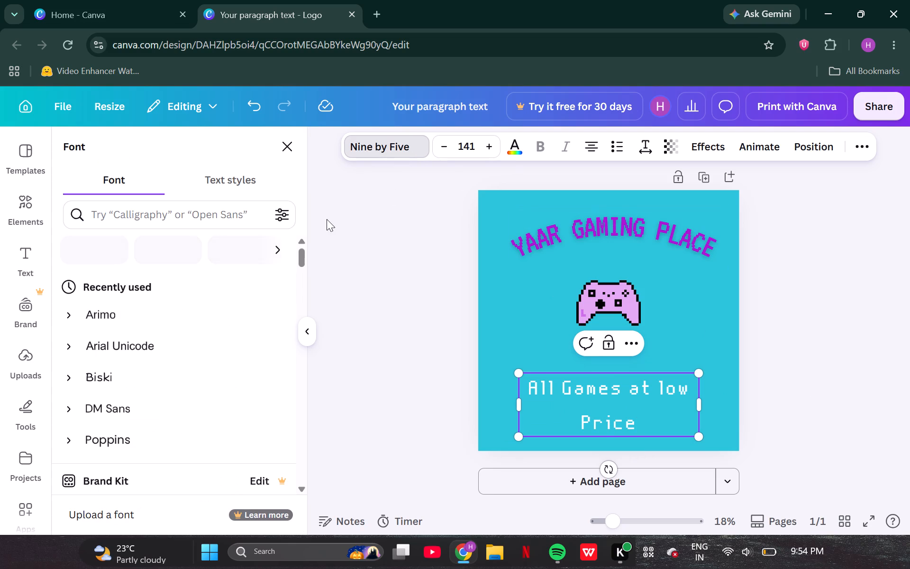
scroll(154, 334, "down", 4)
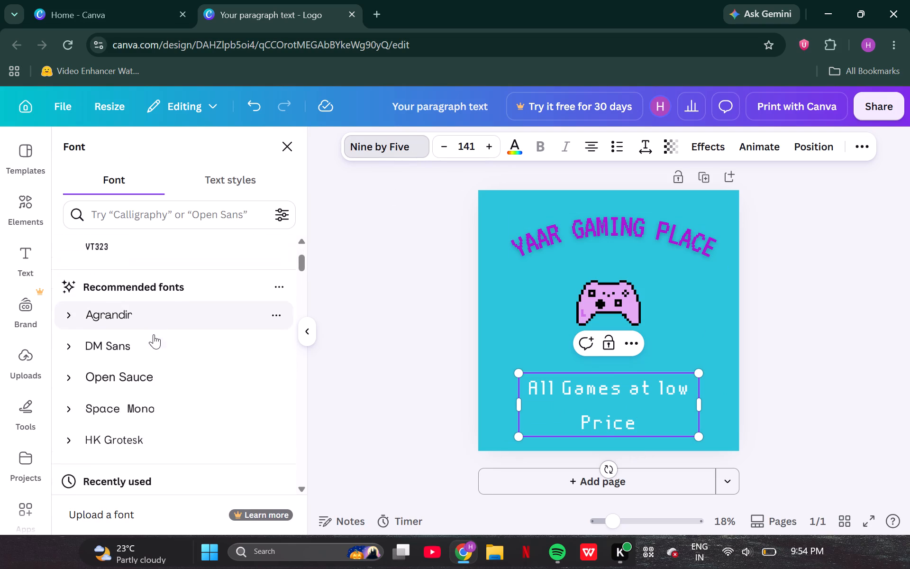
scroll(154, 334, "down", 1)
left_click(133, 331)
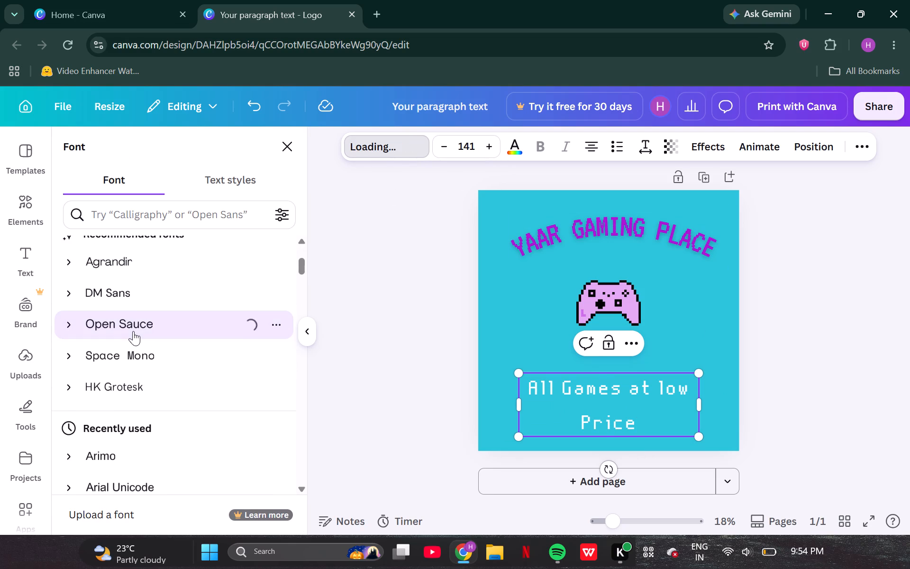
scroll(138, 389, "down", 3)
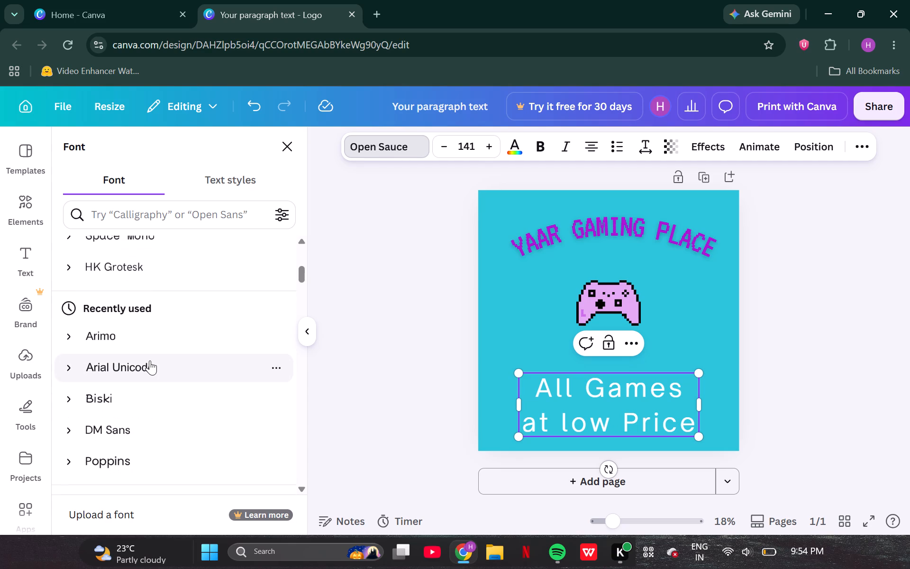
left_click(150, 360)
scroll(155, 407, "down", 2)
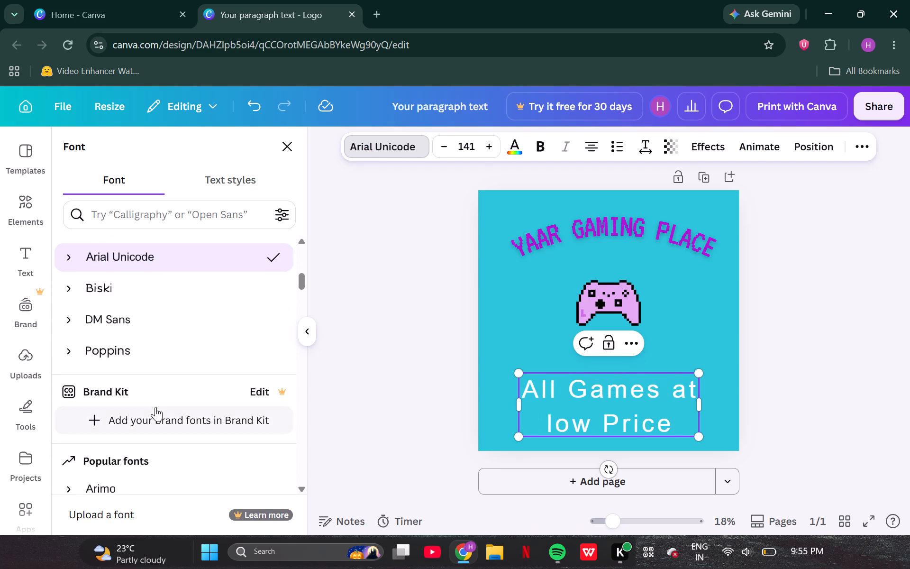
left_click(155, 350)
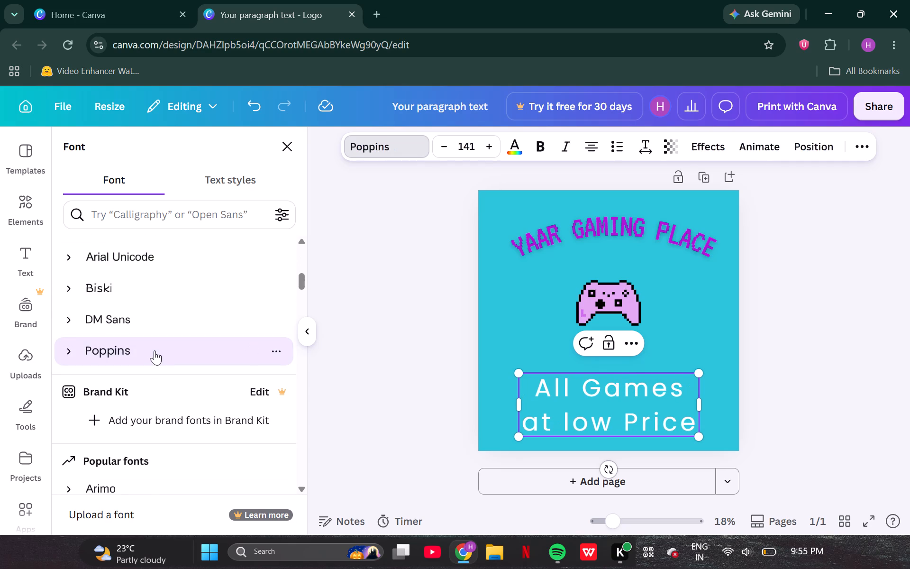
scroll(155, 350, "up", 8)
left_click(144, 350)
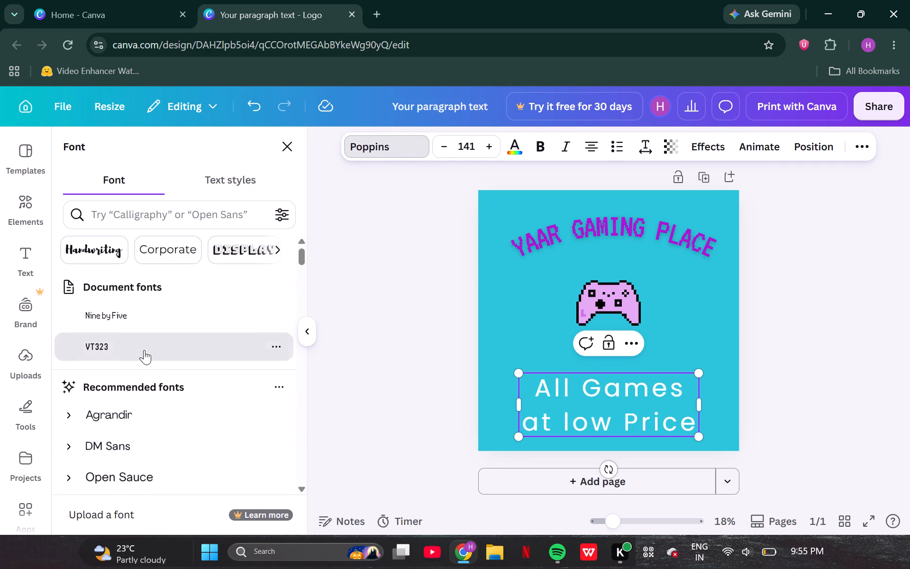
Browse the Handwriting fonts, compare Leckerli One, Amsterdam One and Avallon Alt on the tagline, and apply Leckerli One.
left_click(107, 249)
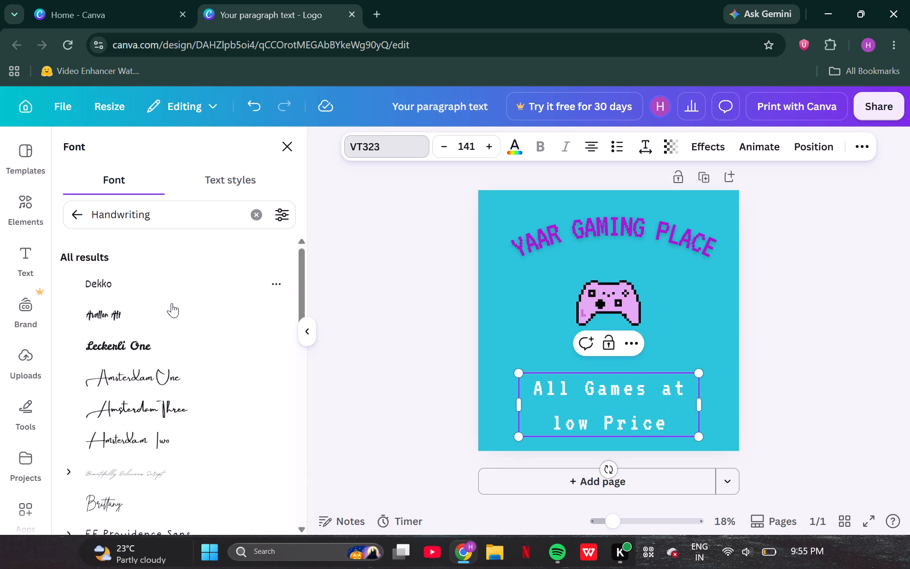
left_click(142, 340)
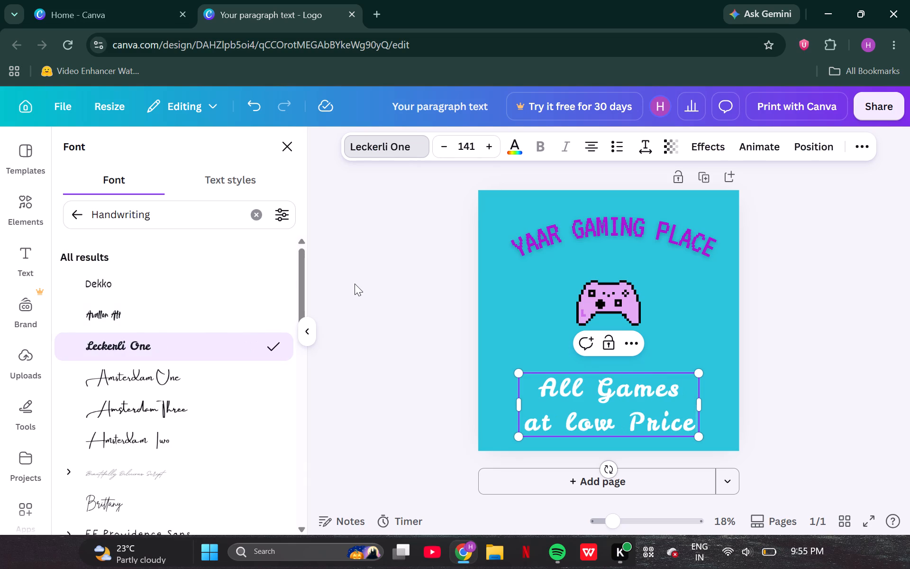
left_click(161, 388)
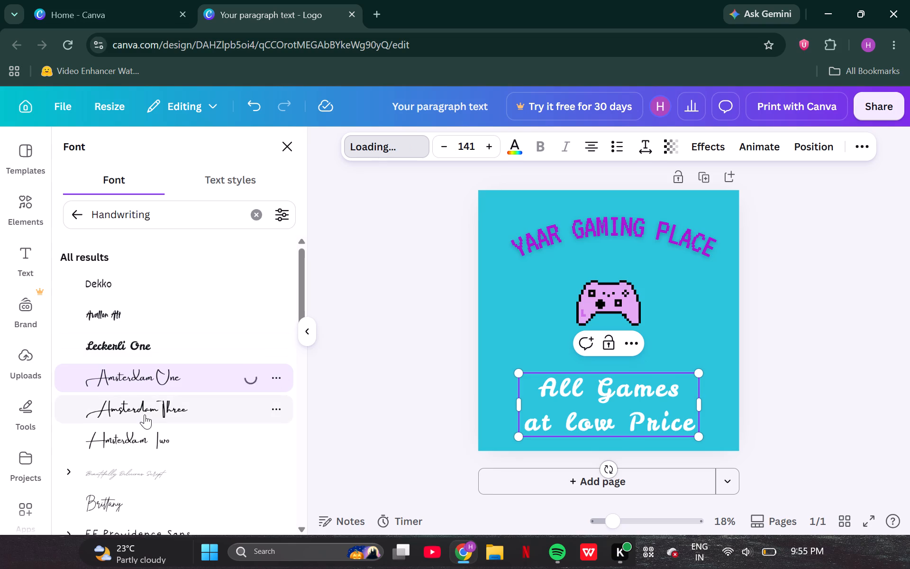
left_click(127, 289)
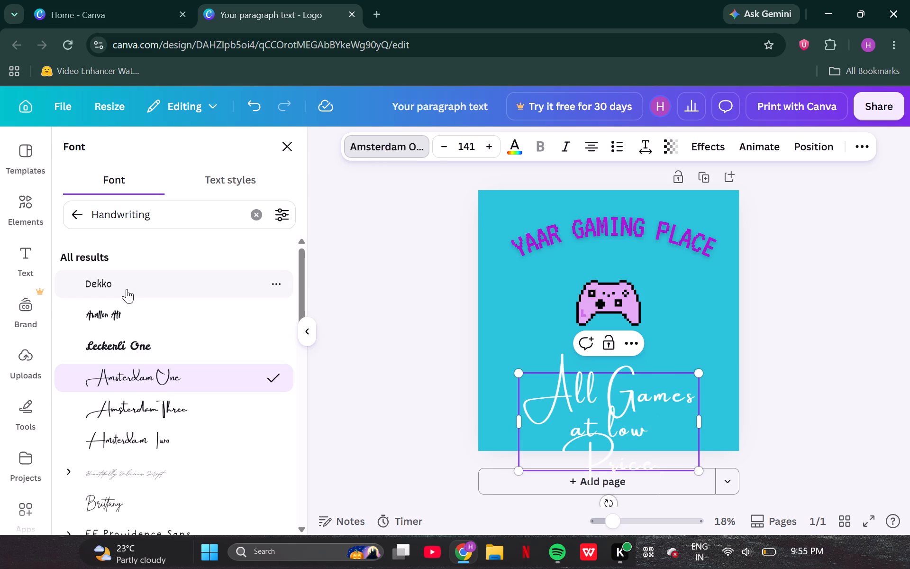
left_click(149, 311)
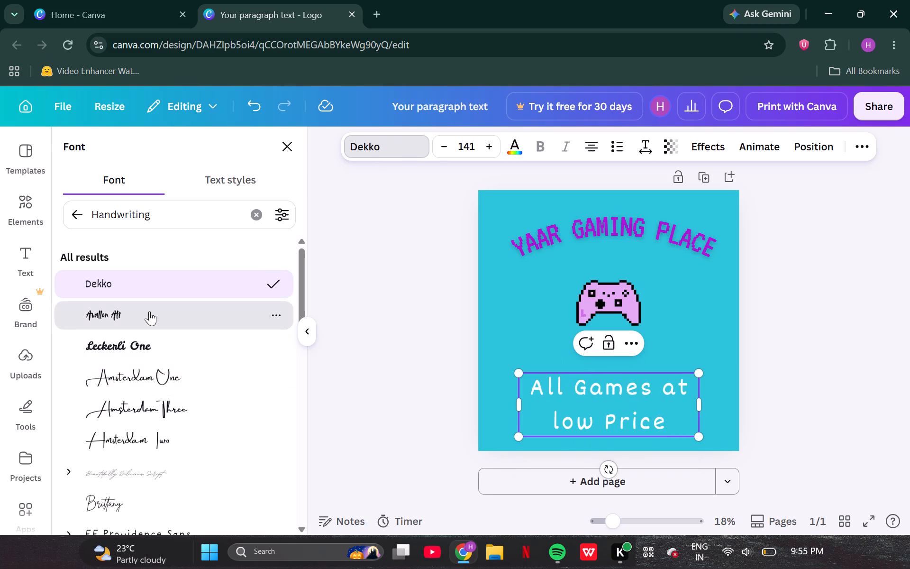
left_click(171, 335)
left_click(388, 327)
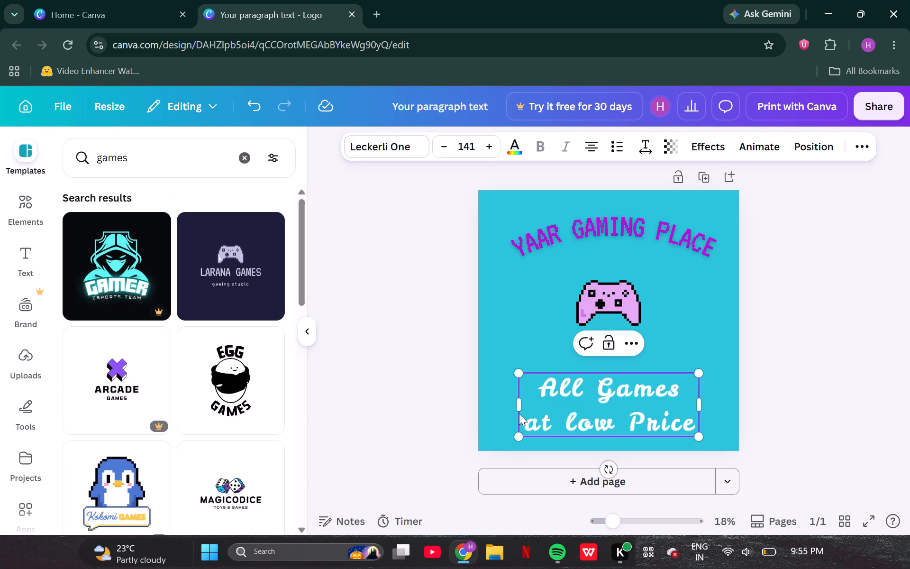
Enlarge the tagline to font size 159 and widen its text box to about 1,750, roughly centred below the controller.
left_click_drag(519, 373, 506, 404)
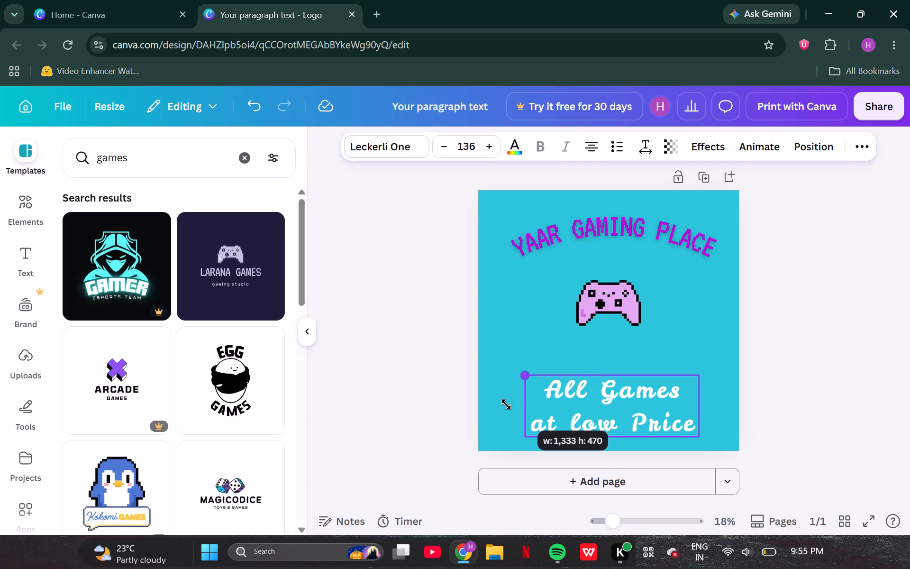
left_click_drag(506, 404, 485, 393)
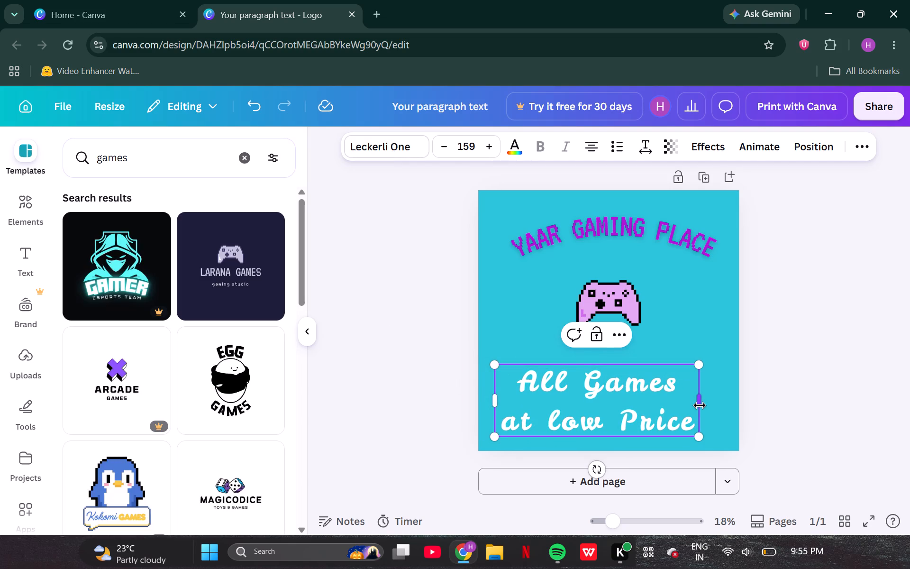
left_click_drag(700, 405, 736, 399)
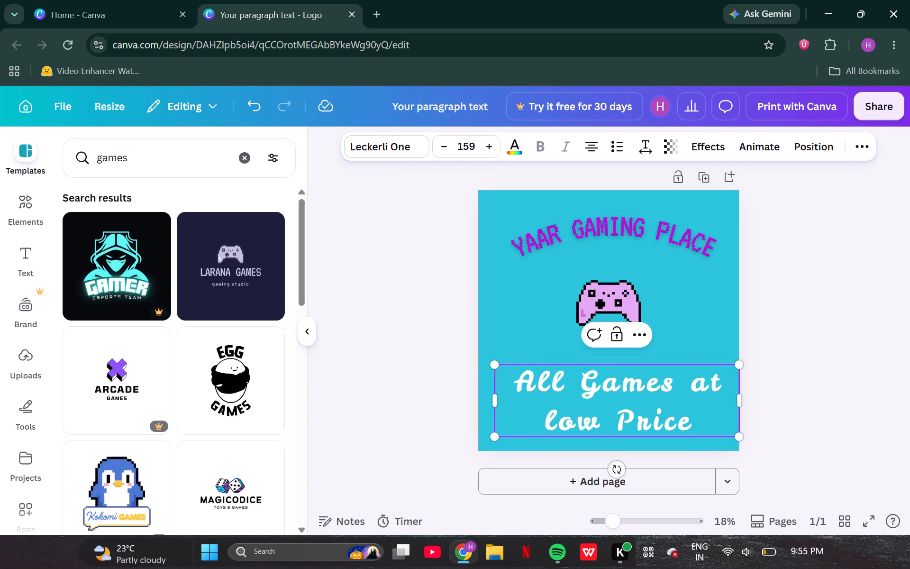
left_click_drag(658, 394, 637, 389)
left_click(755, 385)
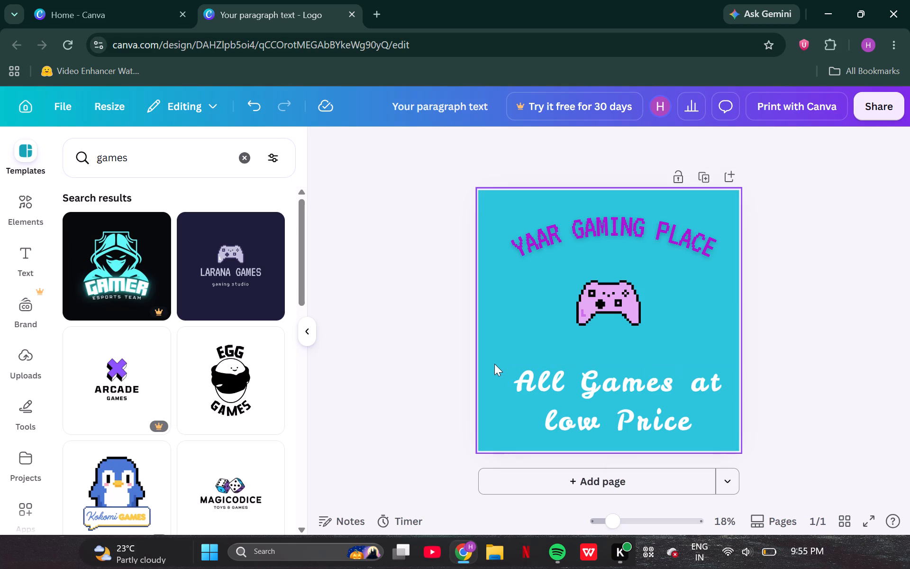
left_click(439, 352)
double_click(660, 430)
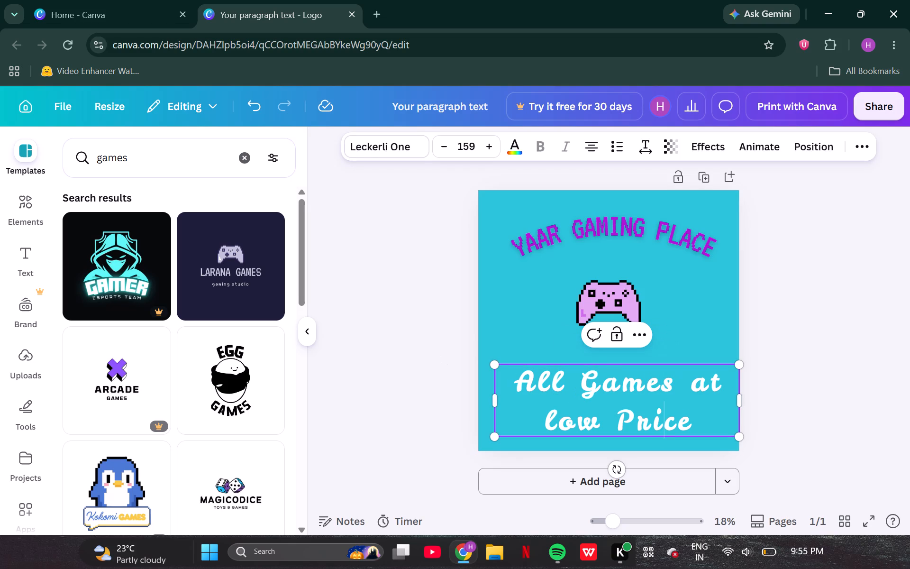
left_click(645, 407)
left_click_drag(743, 400, 727, 401)
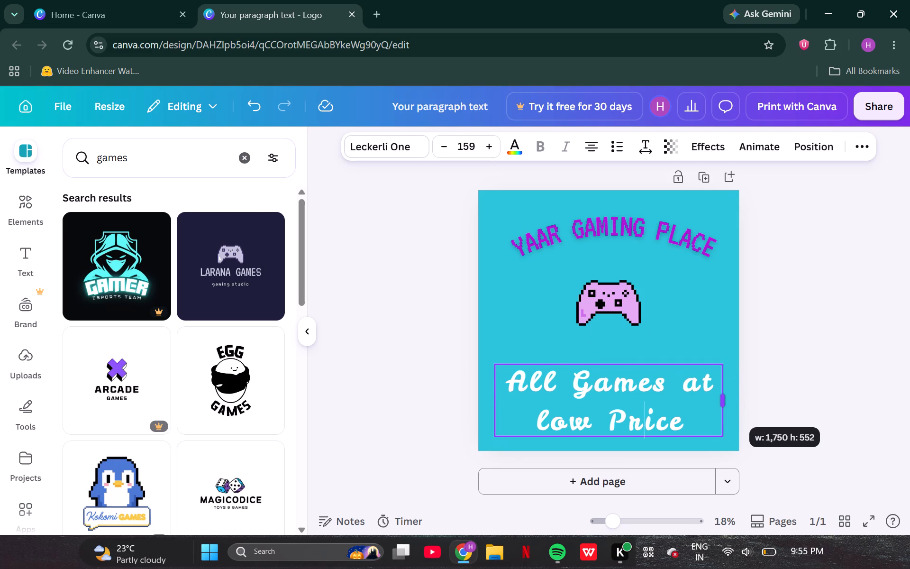
left_click_drag(727, 401, 728, 401)
left_click(810, 365)
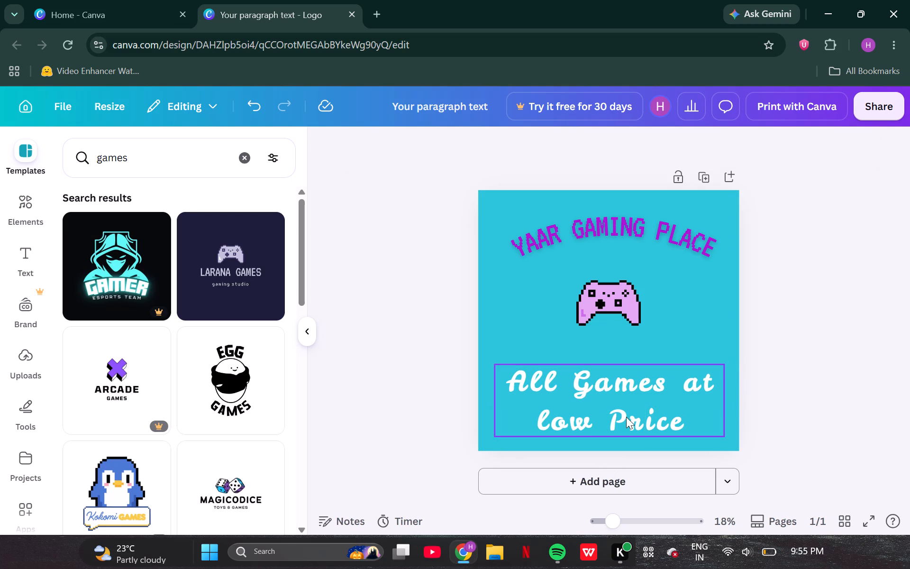
Change the tagline's text colour to the default purple #8c52ff.
left_click(626, 417)
left_click(509, 144)
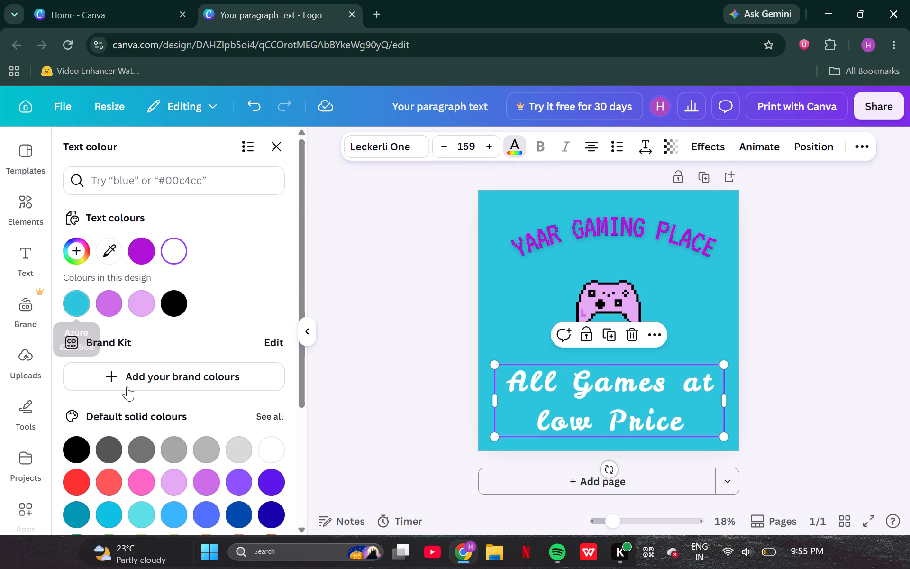
left_click(187, 472)
left_click(183, 477)
left_click(198, 479)
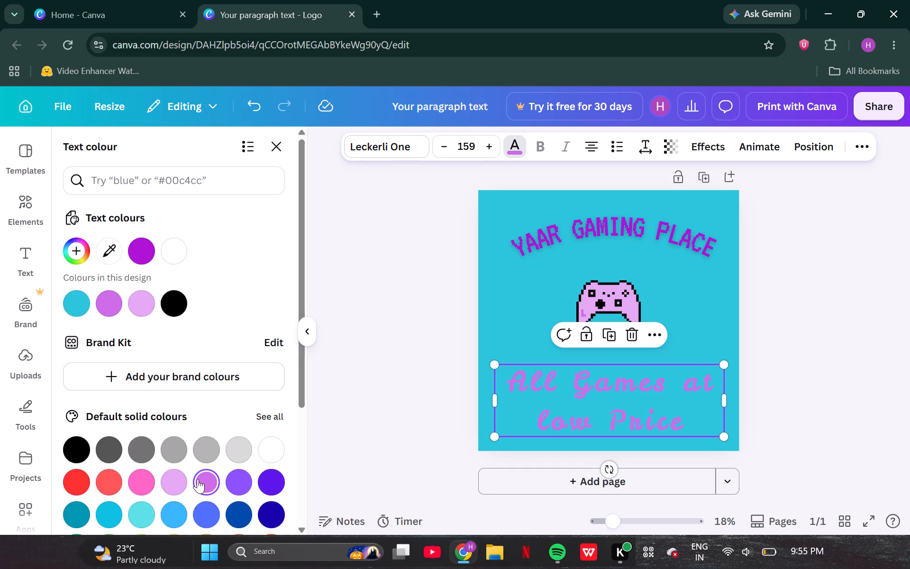
left_click(227, 483)
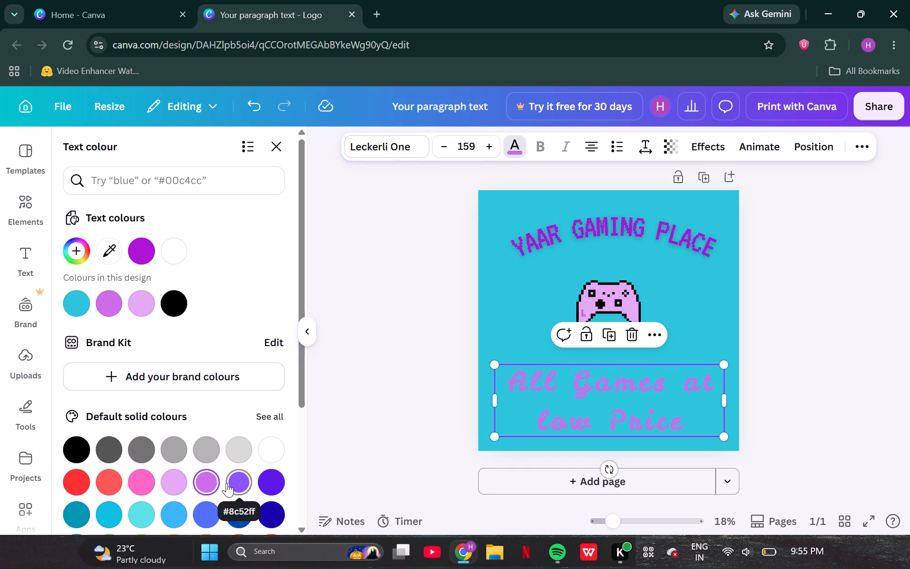
left_click(358, 414)
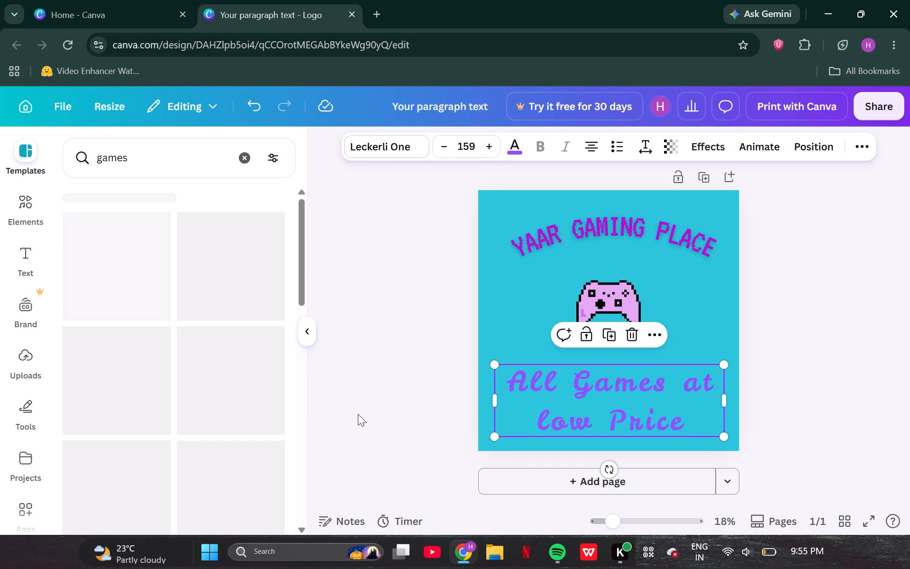
left_click(358, 414)
Apply the Curve shape effect to the tagline and bend it downward with a Curve value of -20.
left_click(563, 380)
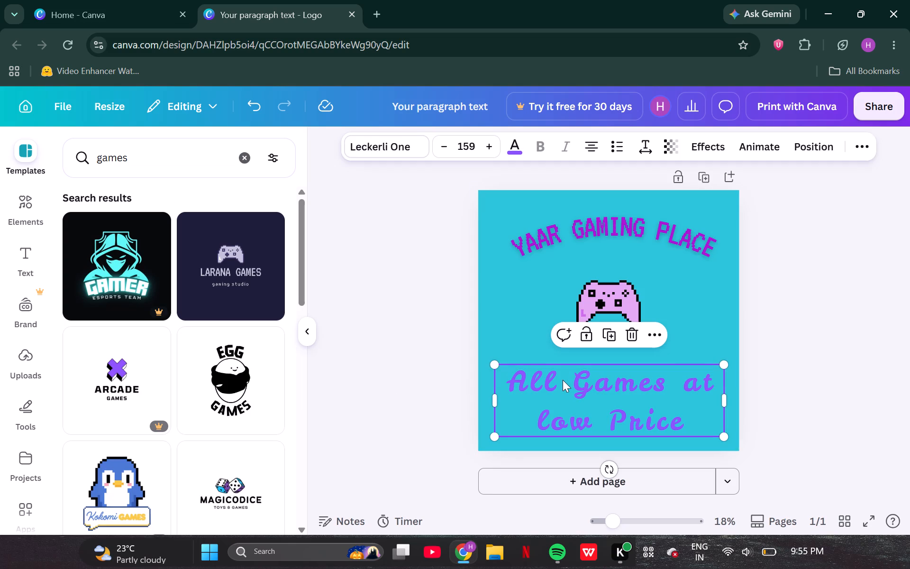
left_click(710, 146)
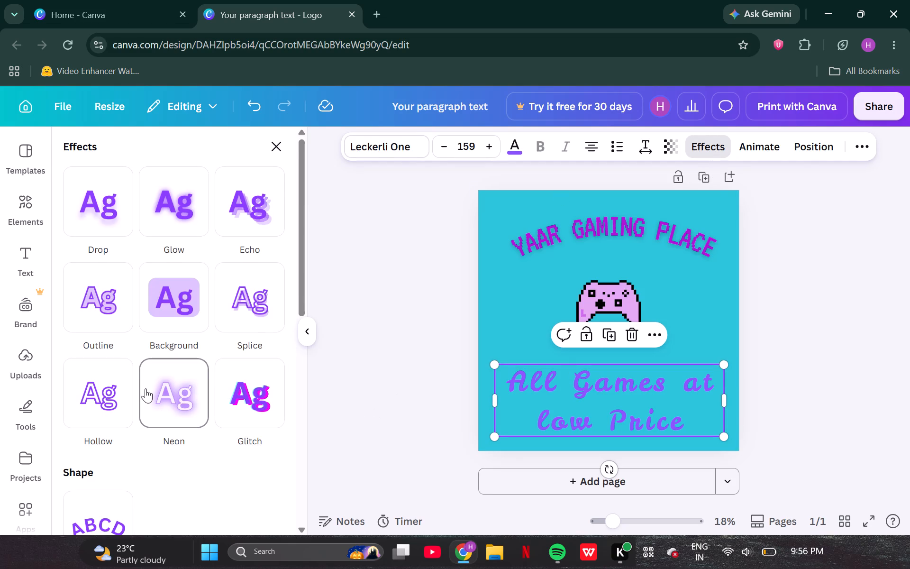
scroll(146, 388, "down", 3)
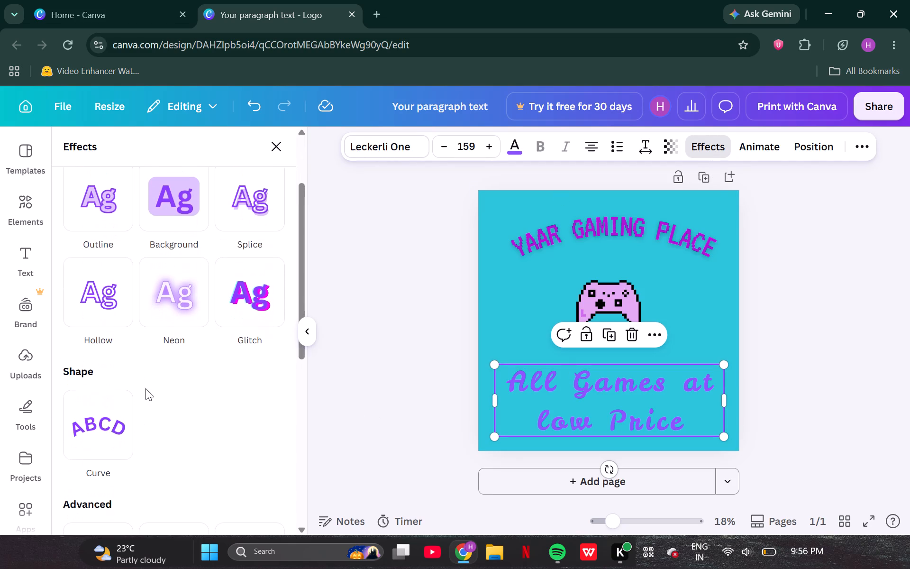
left_click(110, 428)
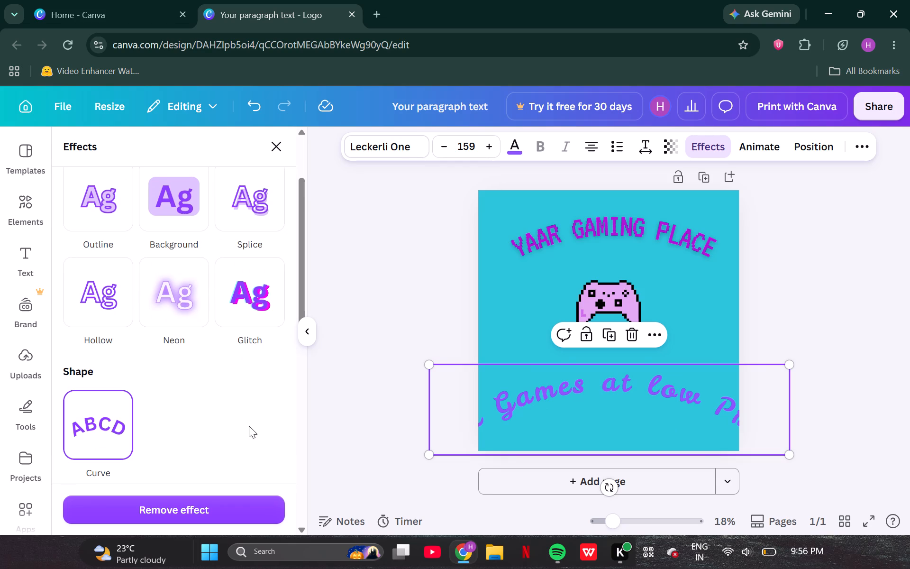
scroll(225, 455, "down", 3)
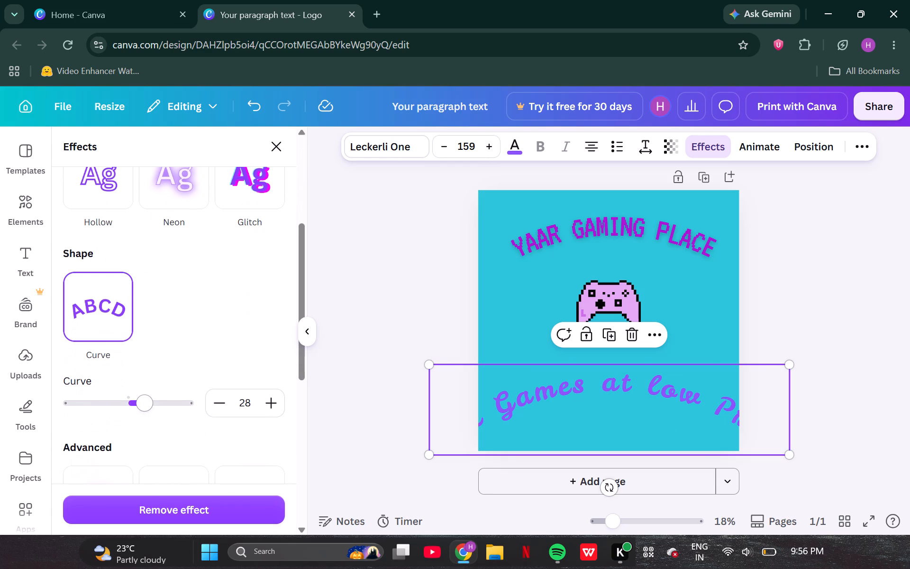
left_click_drag(148, 405, 121, 413)
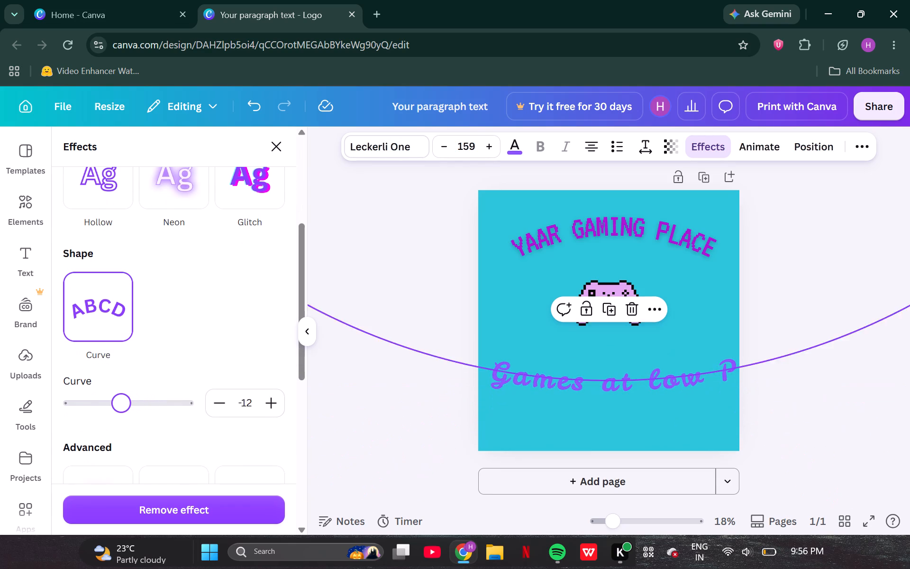
left_click_drag(121, 413, 117, 415)
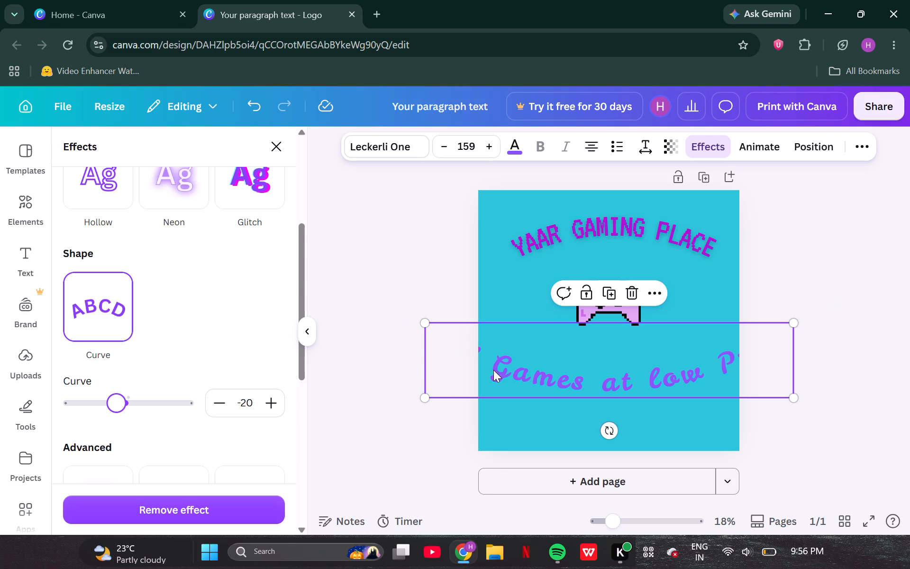
Shrink the curved tagline to font size 108 so it fits the canvas width, and centre it horizontally below the controller.
left_click_drag(424, 319, 517, 338)
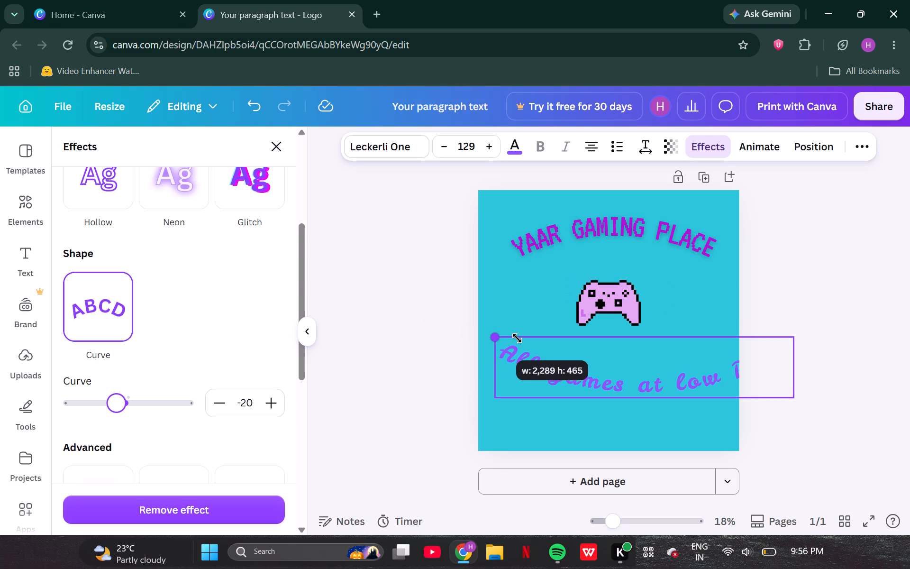
left_click_drag(517, 338, 522, 340)
left_click_drag(644, 353, 605, 363)
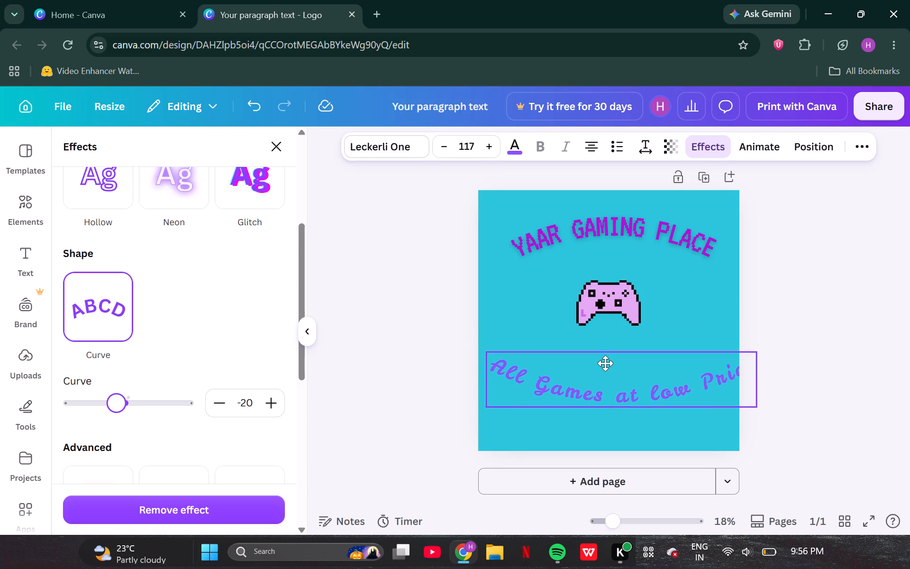
left_click_drag(605, 363, 600, 366)
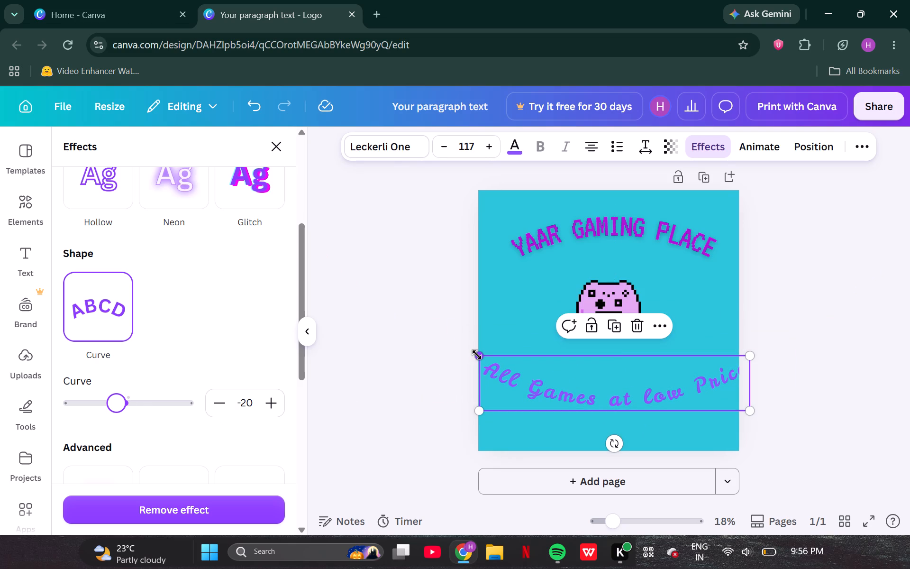
left_click_drag(477, 355, 497, 362)
left_click_drag(580, 388, 555, 394)
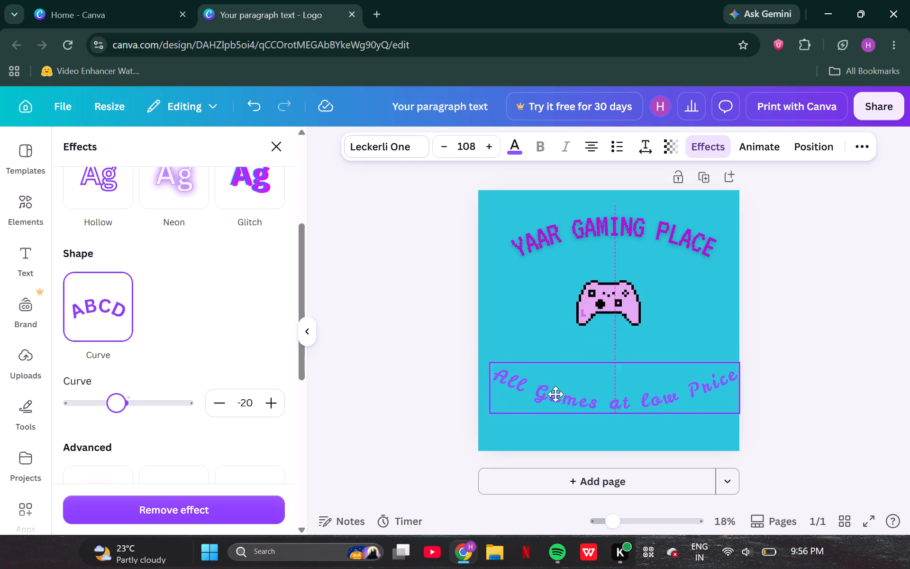
left_click_drag(555, 394, 564, 395)
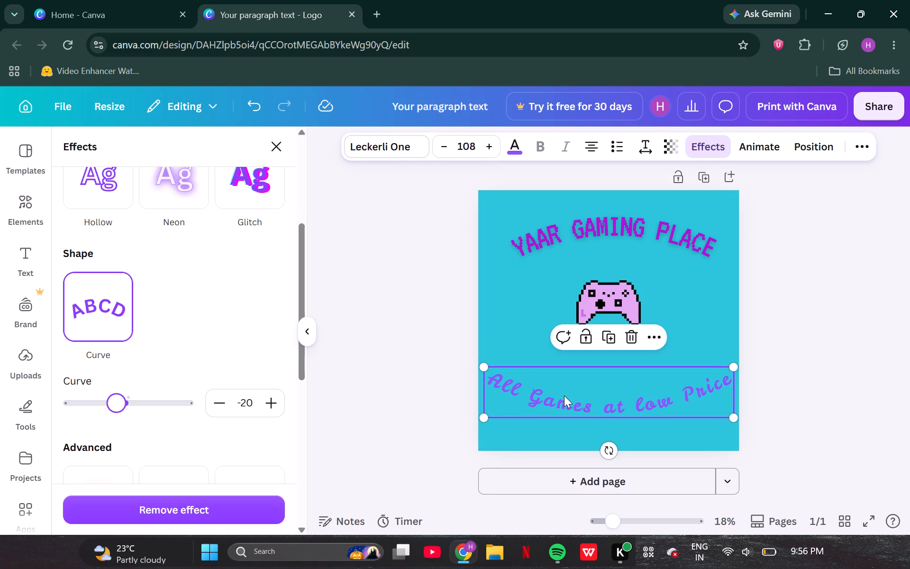
left_click(454, 367)
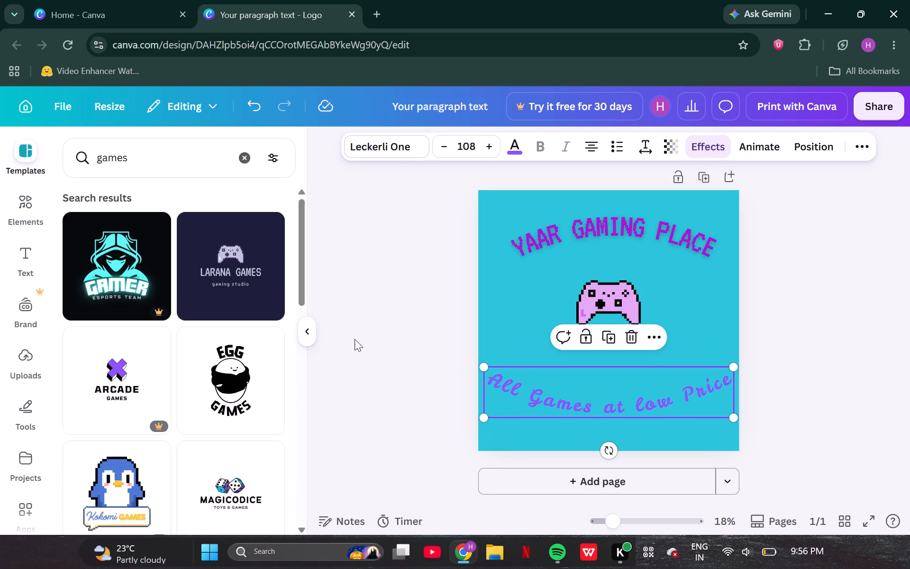
Move the curved tagline up closer to the controller, keeping it horizontally centred on the canvas.
left_click_drag(608, 390, 615, 377)
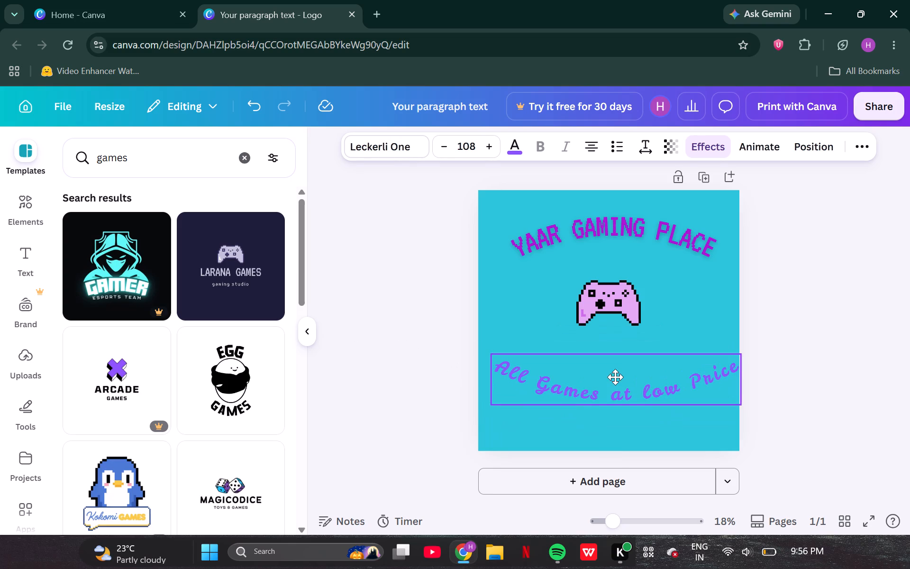
left_click_drag(615, 377, 607, 365)
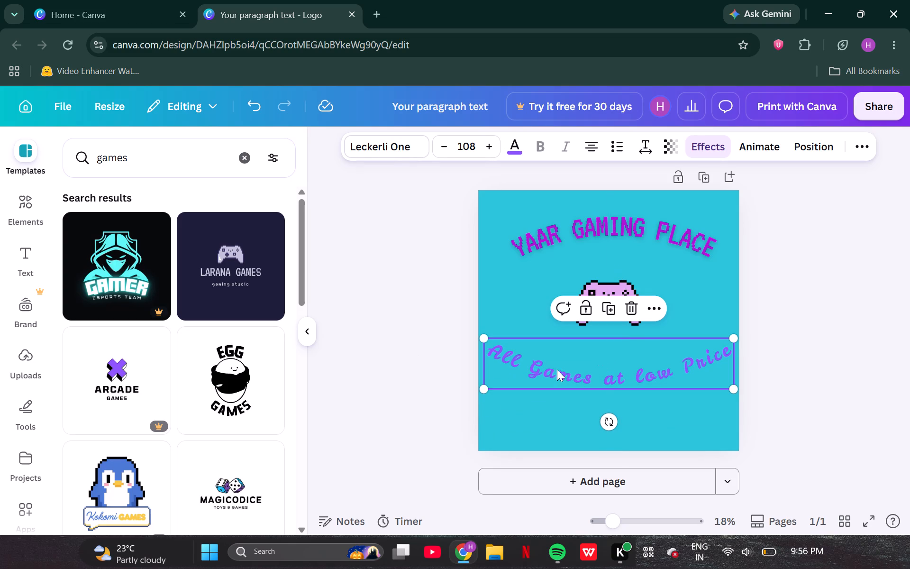
left_click(448, 351)
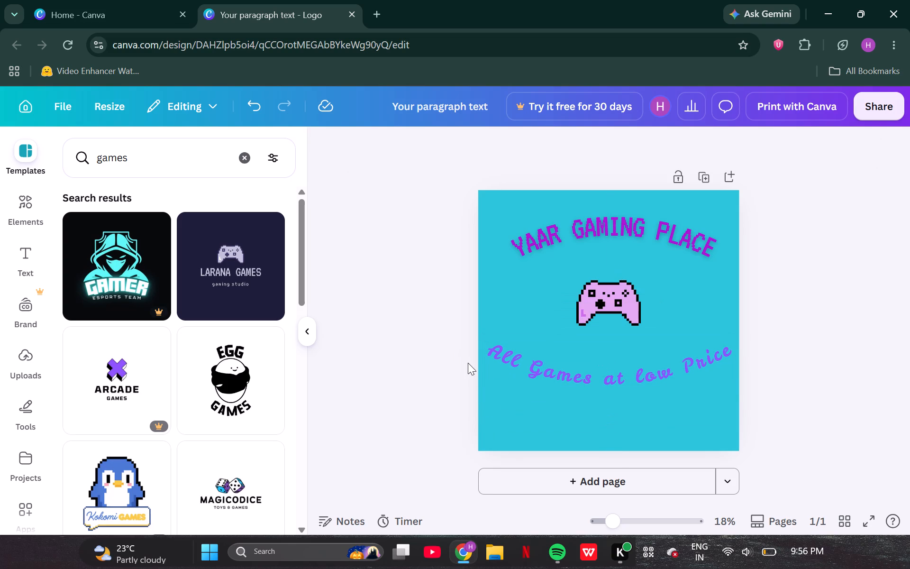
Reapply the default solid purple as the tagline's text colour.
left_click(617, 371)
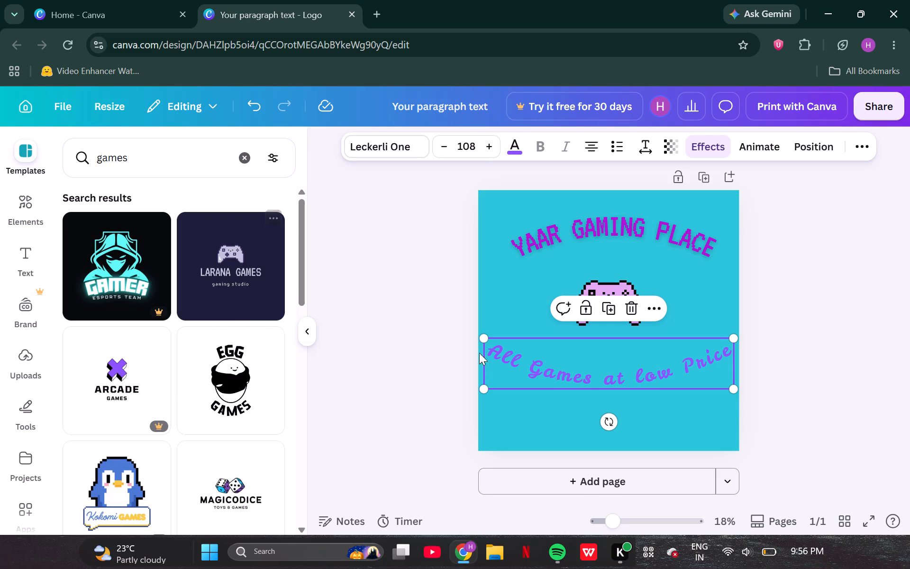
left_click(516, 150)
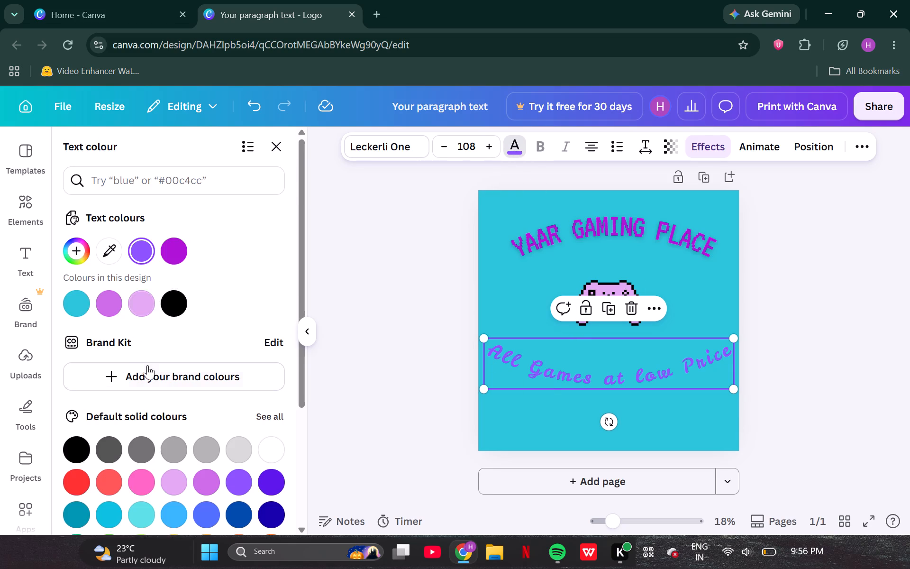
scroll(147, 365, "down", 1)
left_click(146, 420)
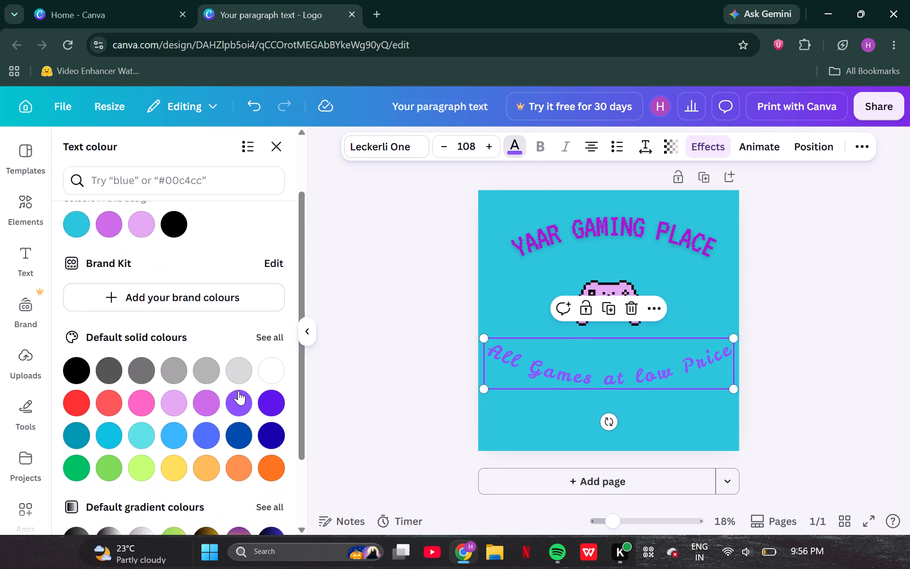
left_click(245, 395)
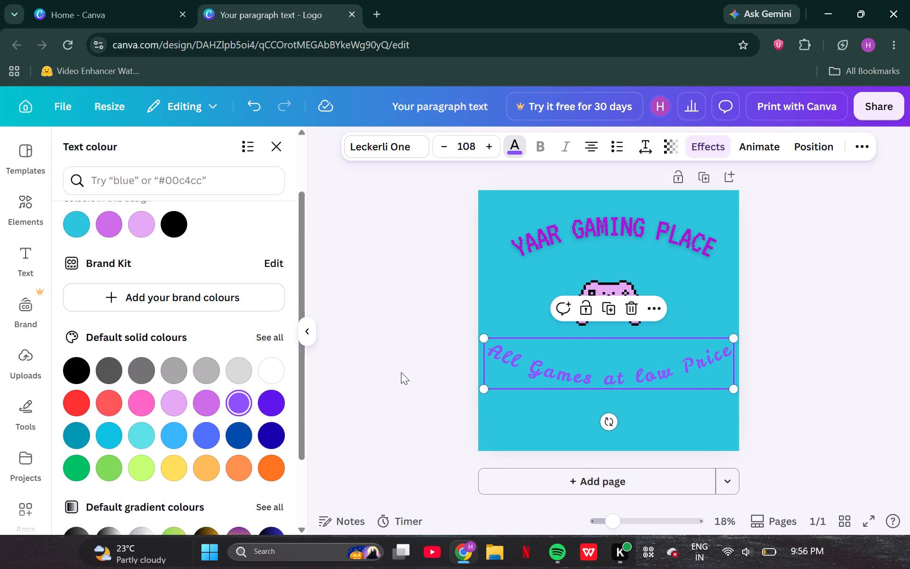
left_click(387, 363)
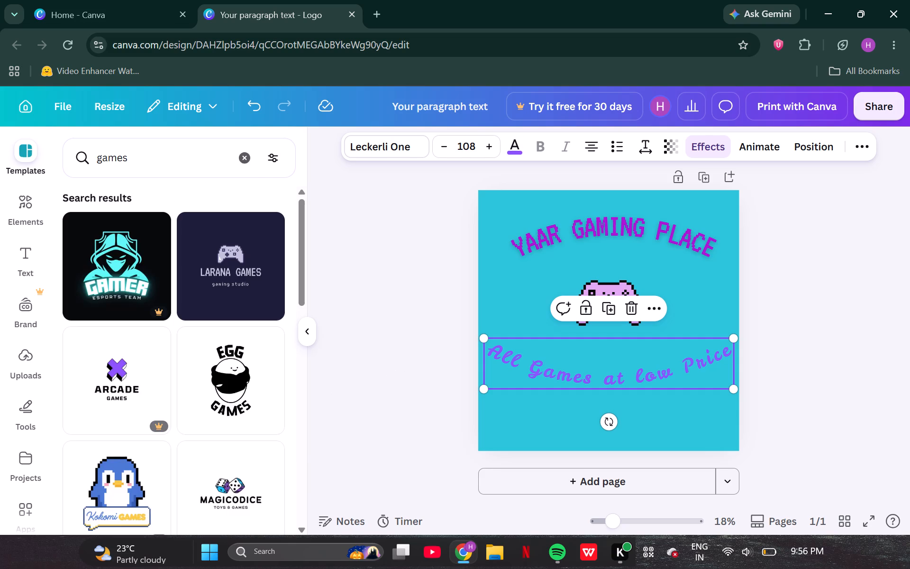
Replace the logo template search with a search for "frame".
left_click(247, 169)
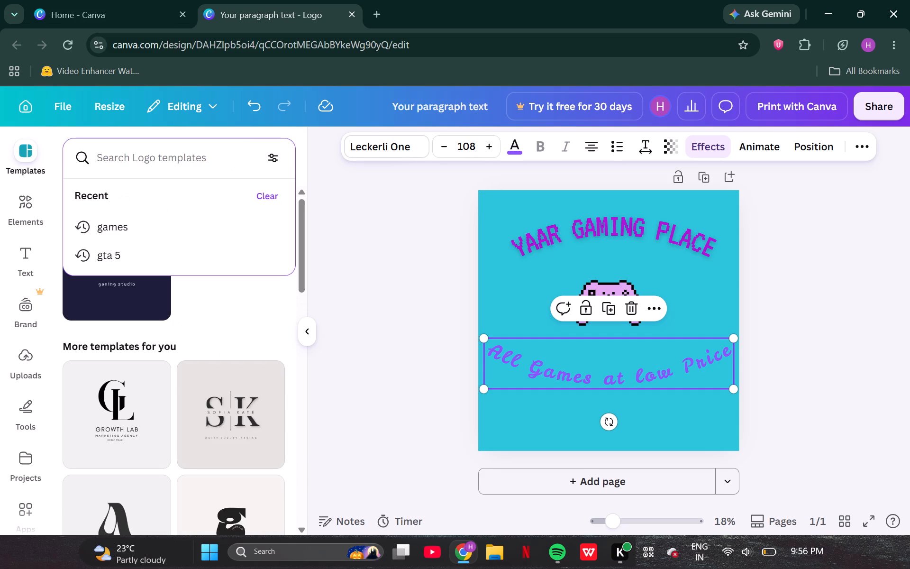
key("s")
key("BackSpace")
type("frame")
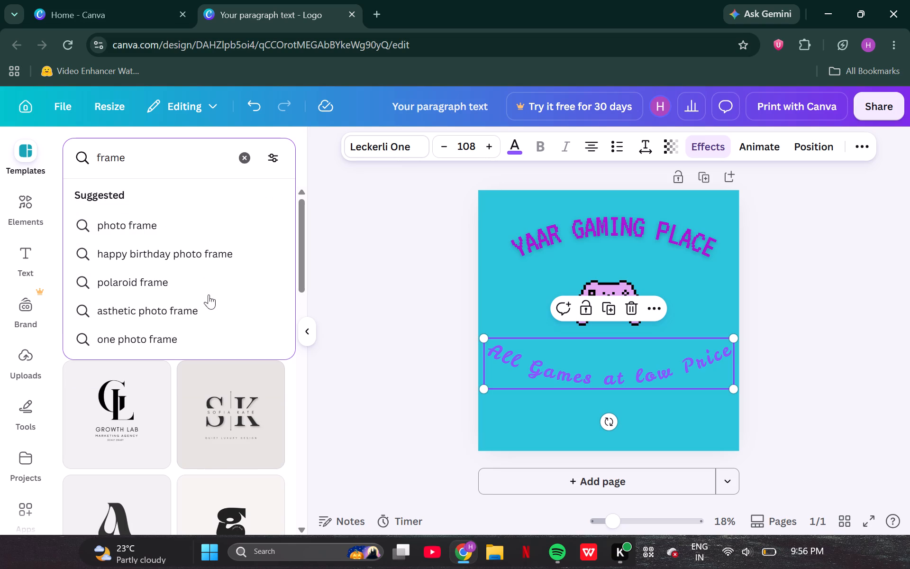
scroll(253, 433, "down", 4)
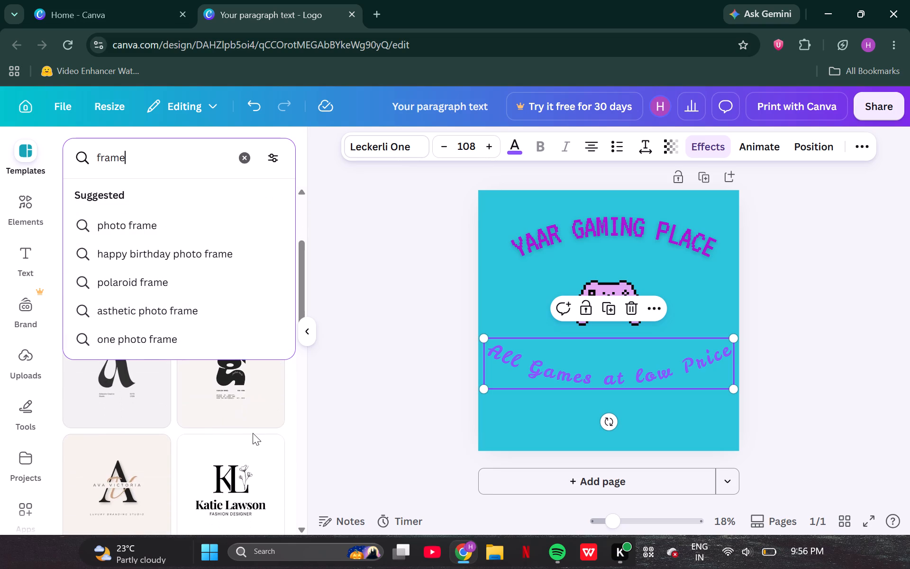
key("Return")
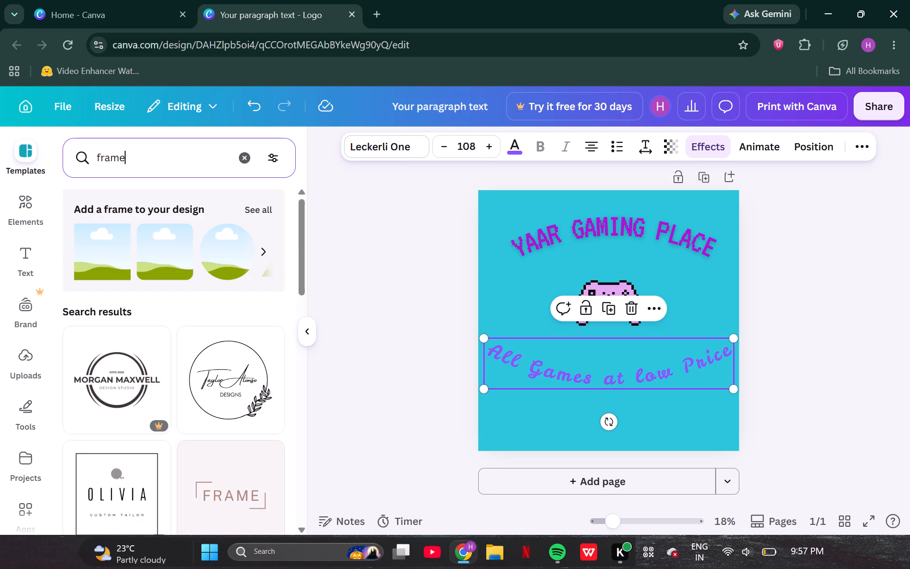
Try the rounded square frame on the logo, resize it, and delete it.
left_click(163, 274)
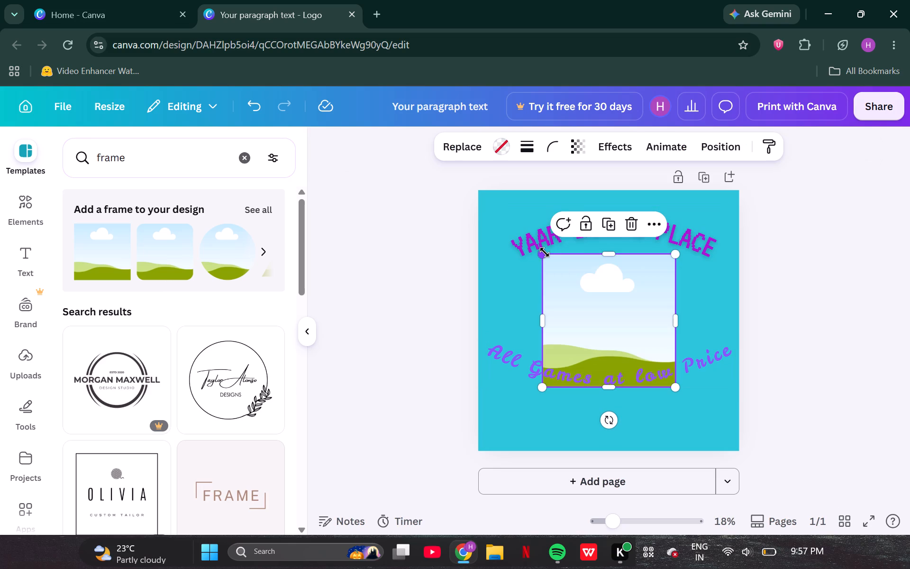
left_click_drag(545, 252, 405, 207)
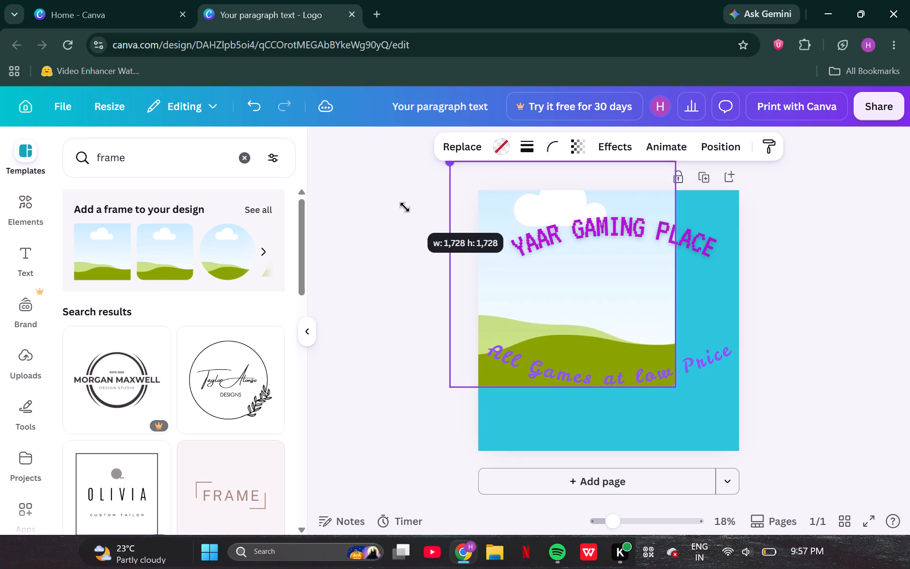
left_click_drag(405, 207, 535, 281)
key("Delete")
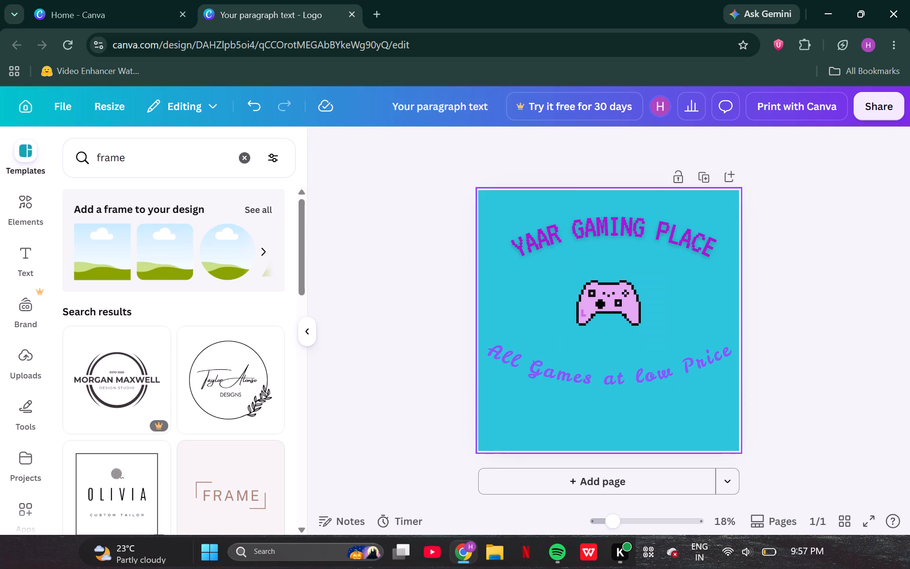
Browse the frame template results for a design that suits the logo.
scroll(243, 356, "down", 3)
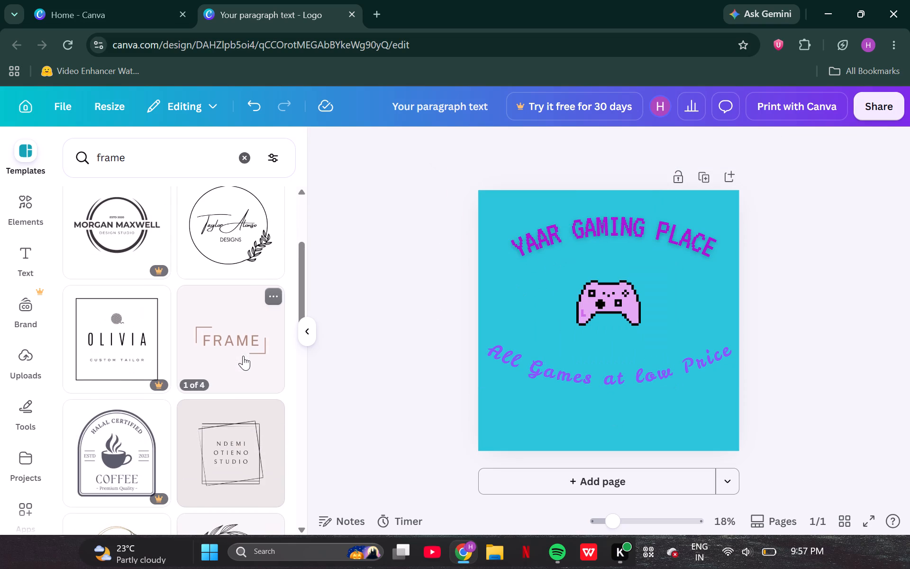
scroll(243, 356, "down", 8)
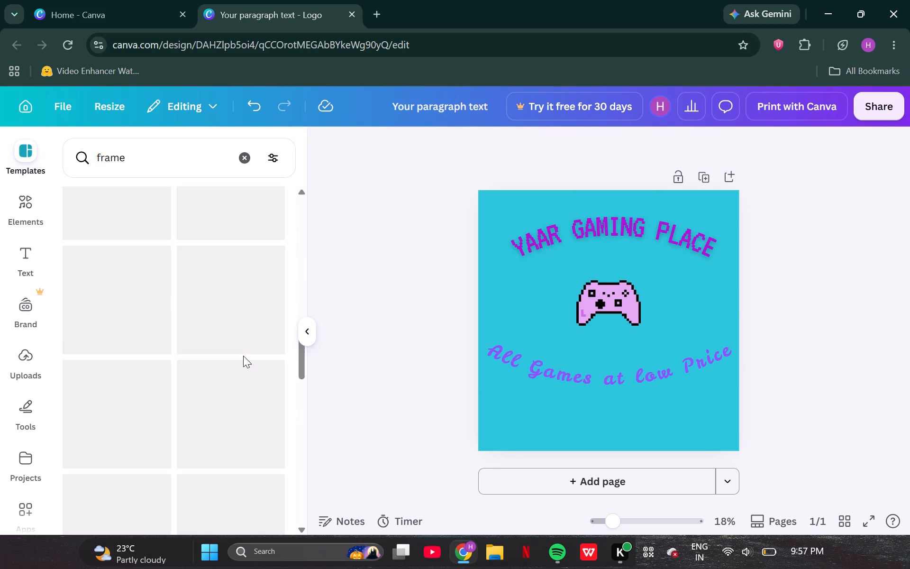
scroll(243, 356, "up", 5)
scroll(243, 356, "down", 7)
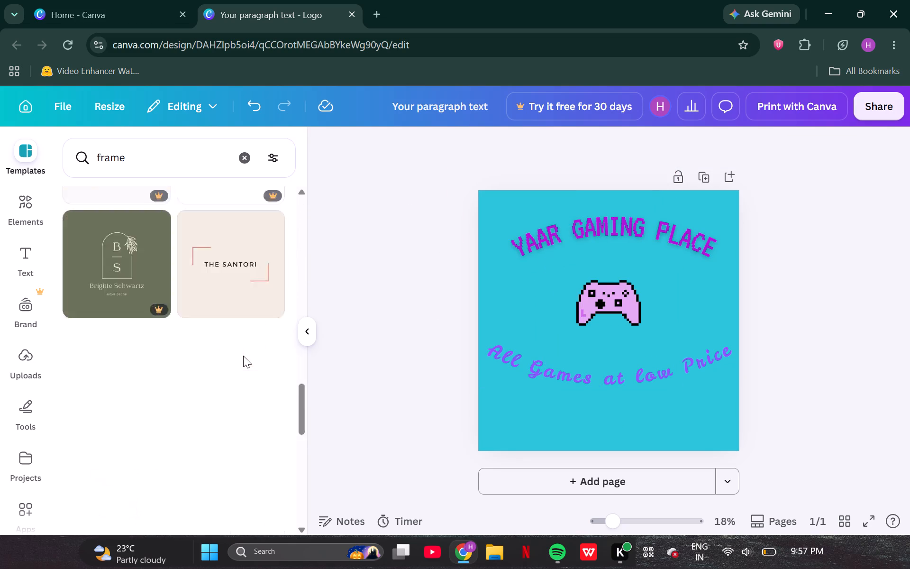
scroll(243, 356, "down", 6)
Search the design elements for "frame" and look through the frames, mockups, shapes and graphics.
left_click(17, 215)
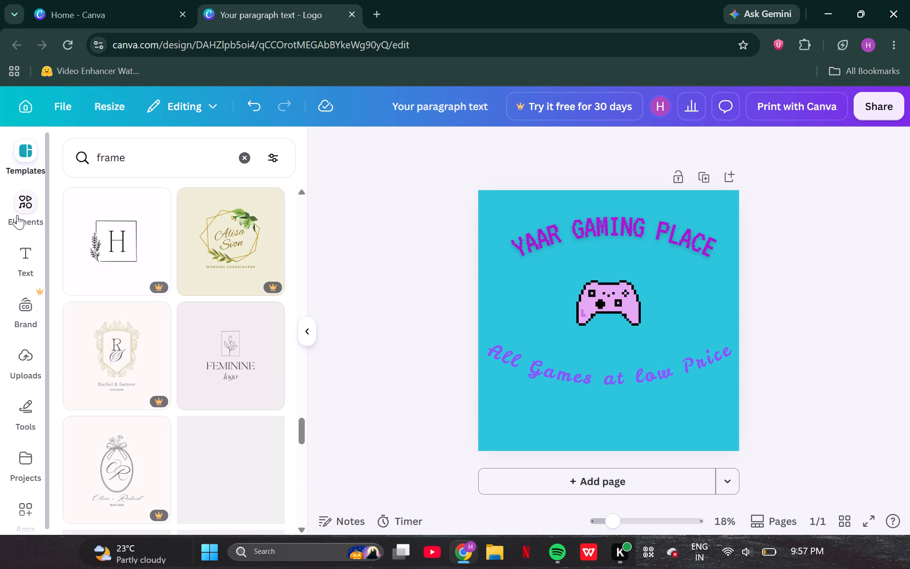
left_click(118, 146)
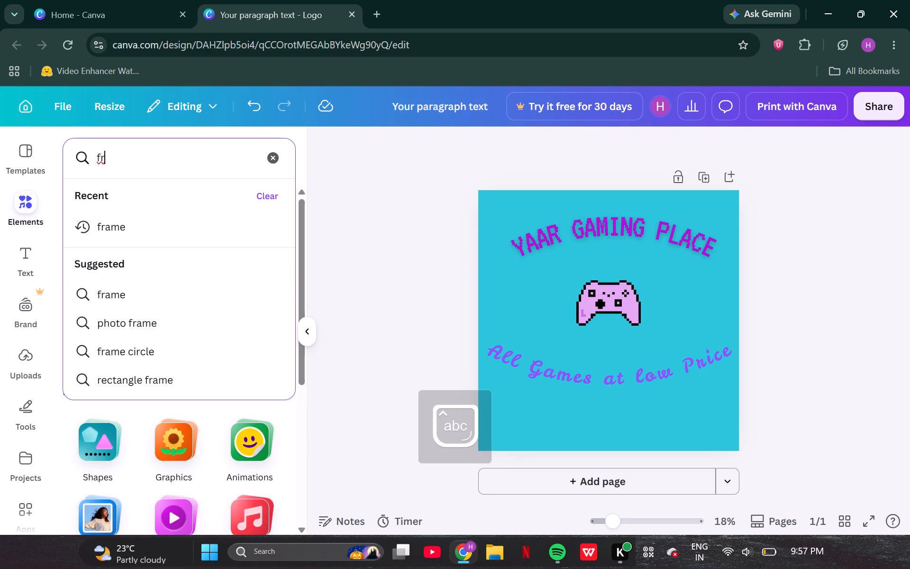
key("a")
type("me")
key("Return")
scroll(148, 339, "down", 1)
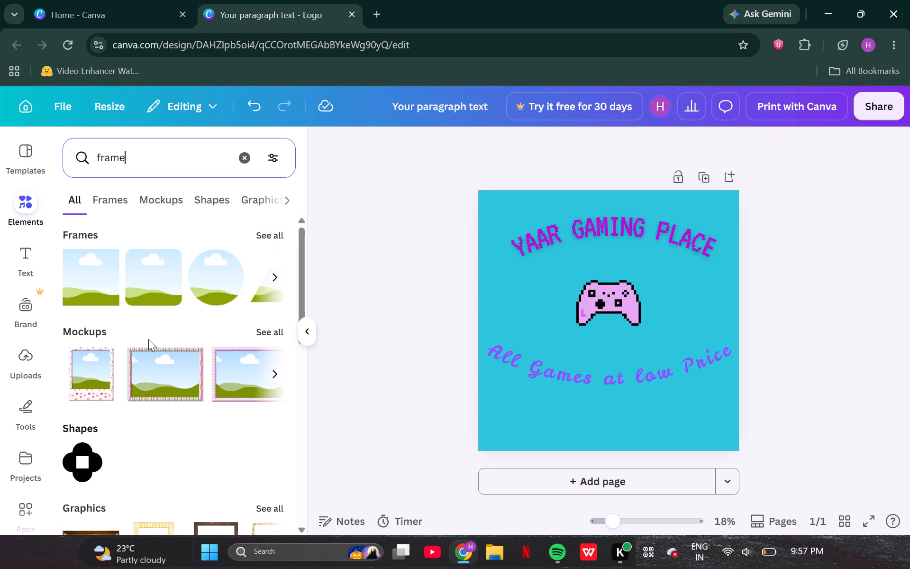
scroll(148, 339, "down", 1)
scroll(140, 327, "up", 1)
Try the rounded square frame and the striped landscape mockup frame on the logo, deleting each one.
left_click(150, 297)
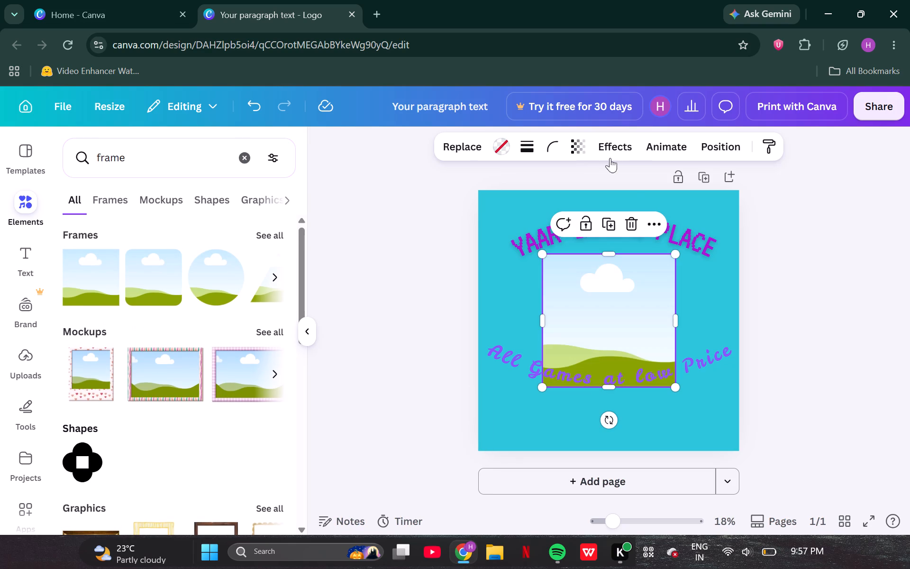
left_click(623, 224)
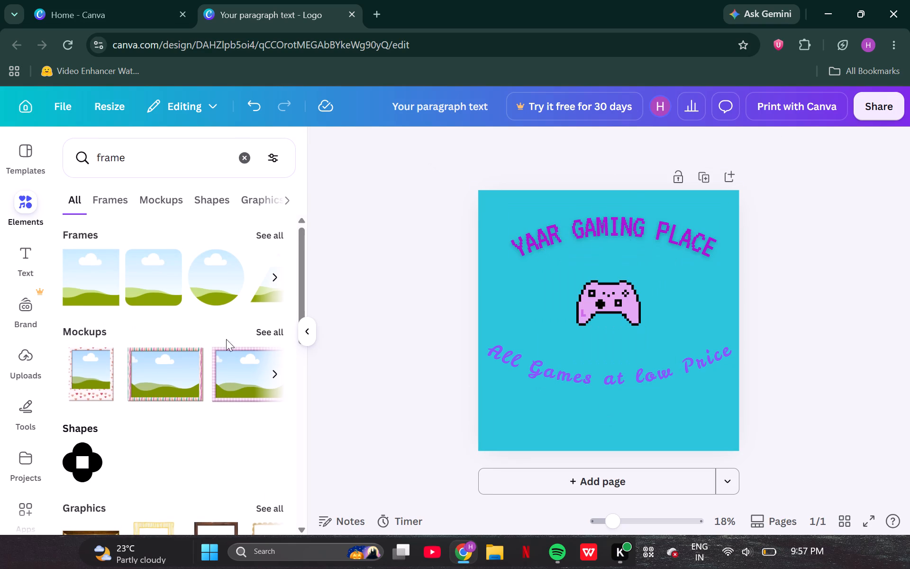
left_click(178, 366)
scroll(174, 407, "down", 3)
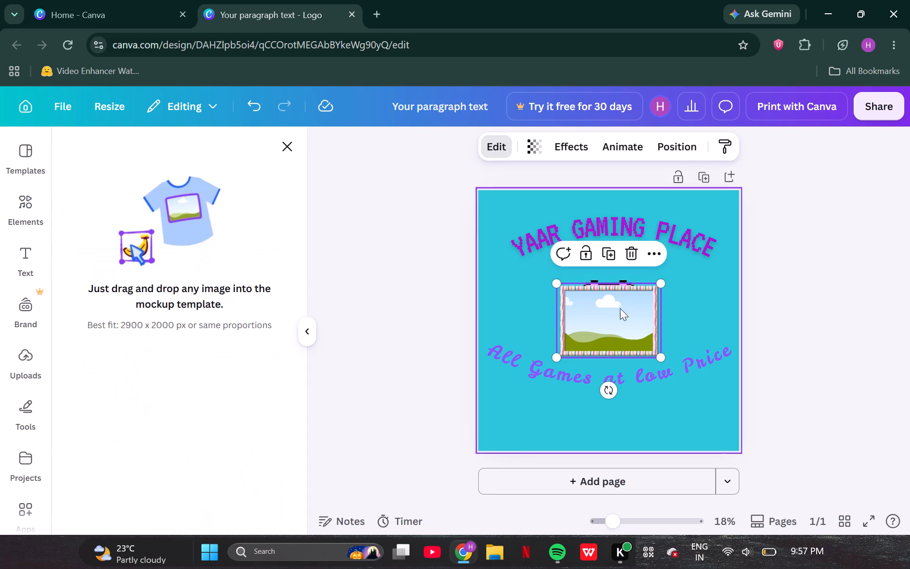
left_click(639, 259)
Add the thin gold rectangular frame from the "frame" graphics results to the logo.
scroll(140, 358, "down", 1)
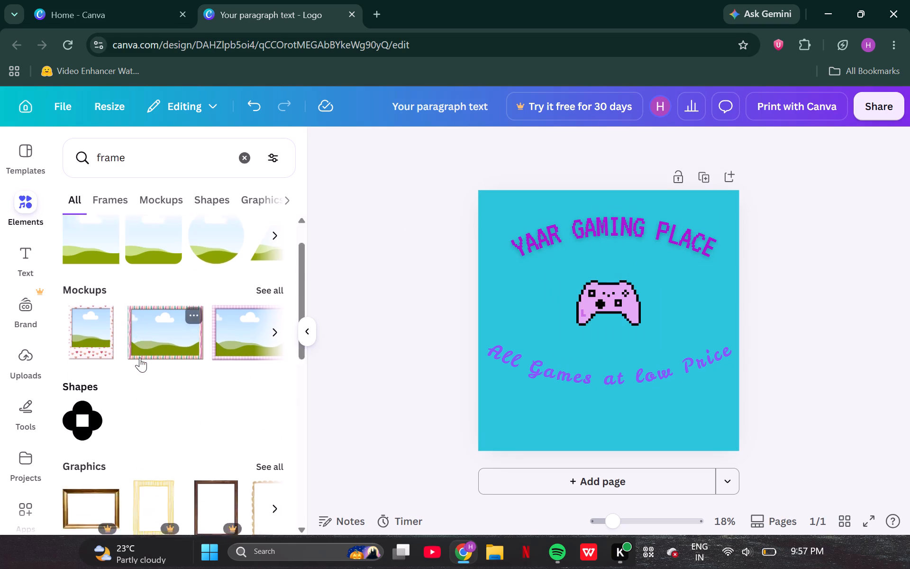
scroll(140, 358, "down", 2)
scroll(186, 390, "left", 1)
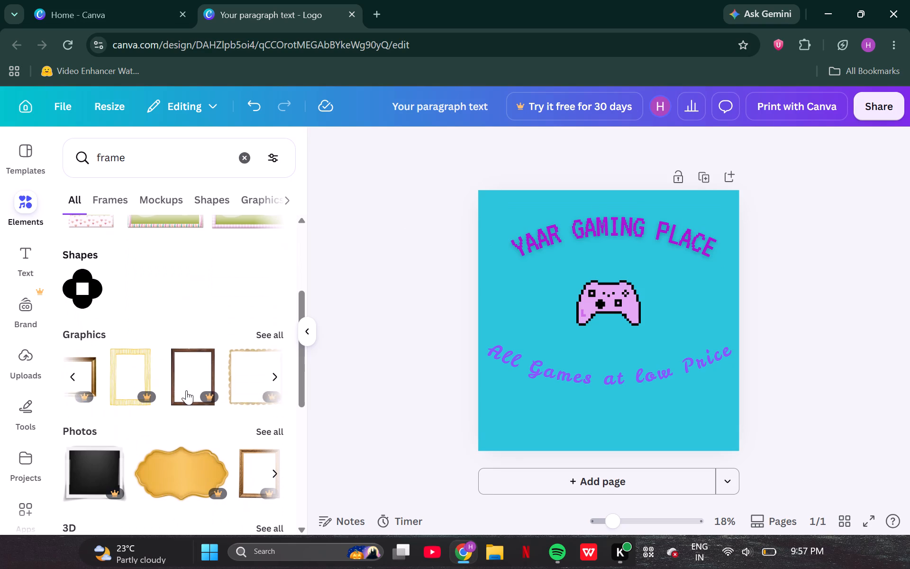
scroll(186, 390, "left", 1)
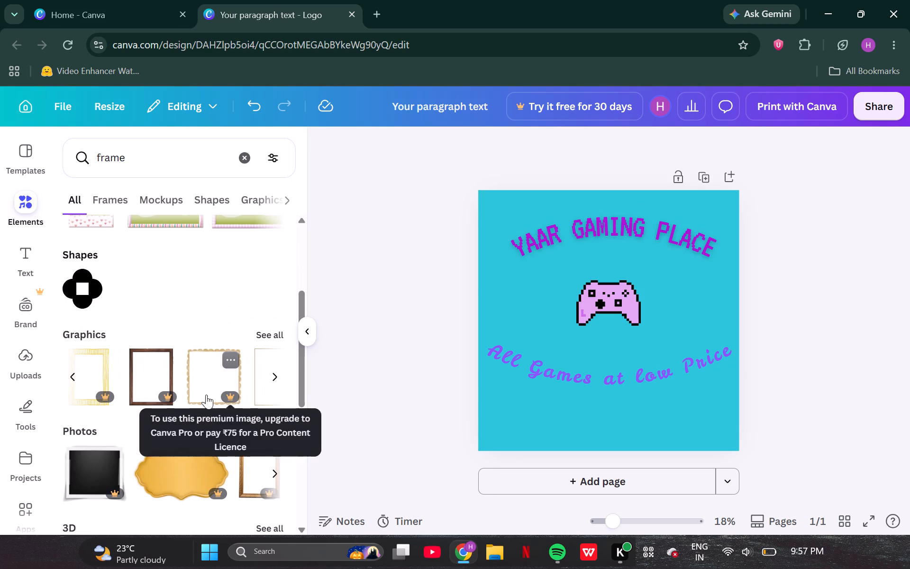
scroll(198, 398, "left", 2)
left_click(174, 390)
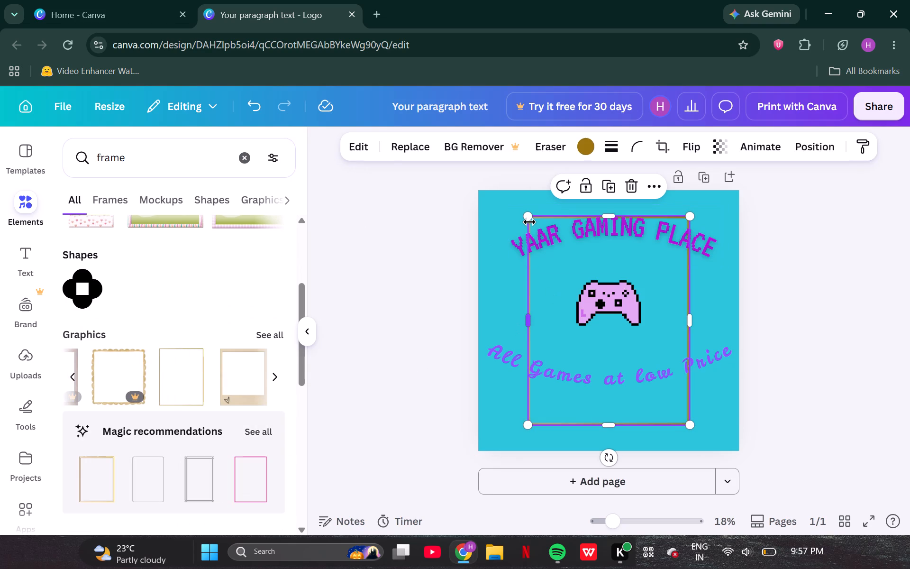
Stretch the gold frame to a width of 2,000 so its edges line up with all four page edges.
left_click_drag(529, 216, 499, 204)
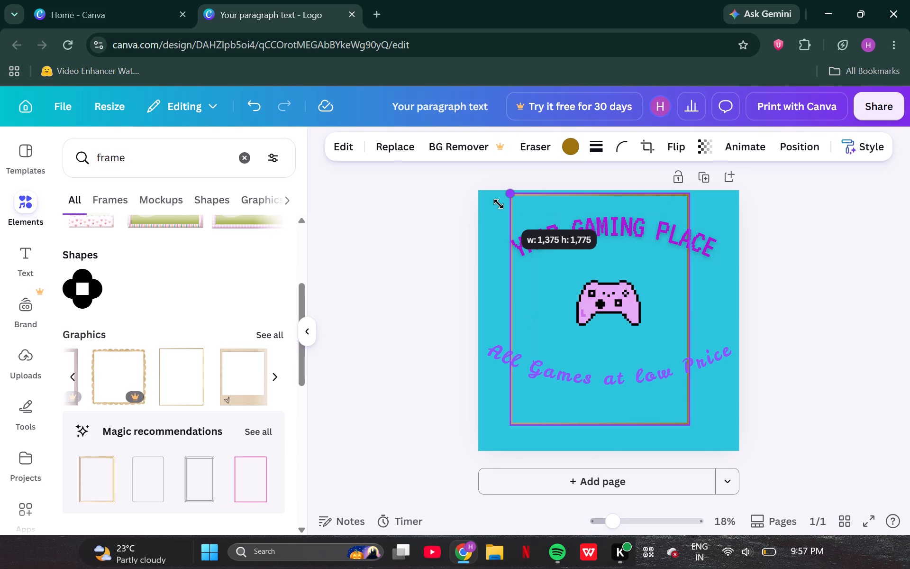
left_click_drag(499, 204, 494, 204)
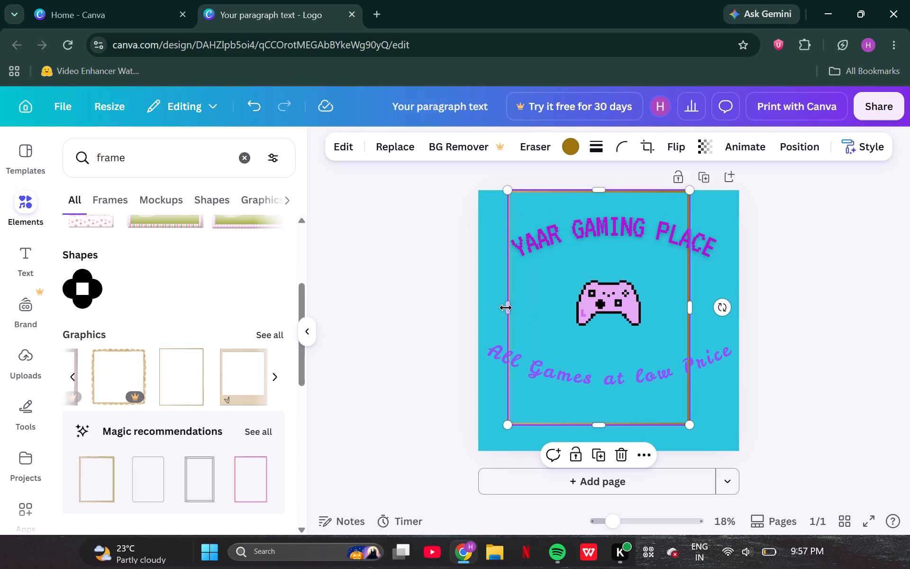
left_click_drag(507, 308, 479, 323)
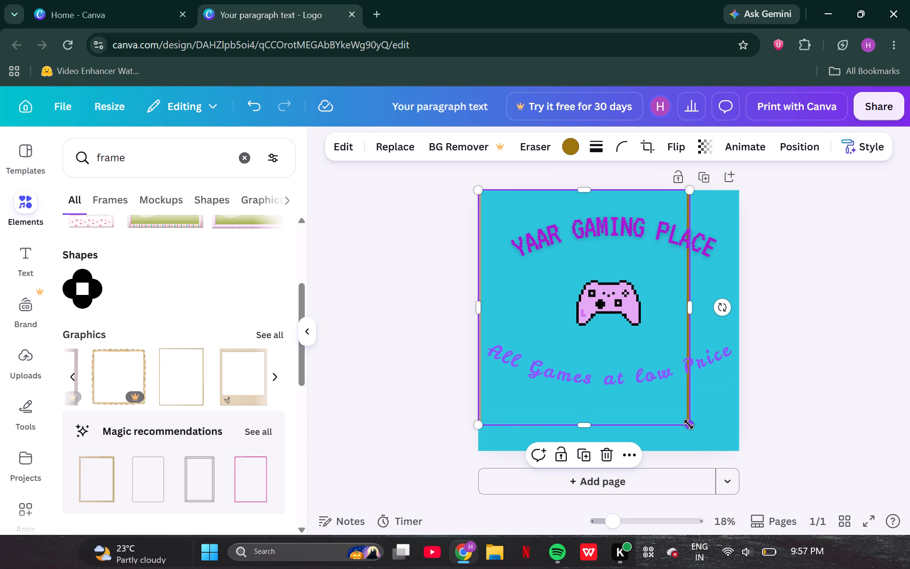
left_click_drag(689, 424, 754, 433)
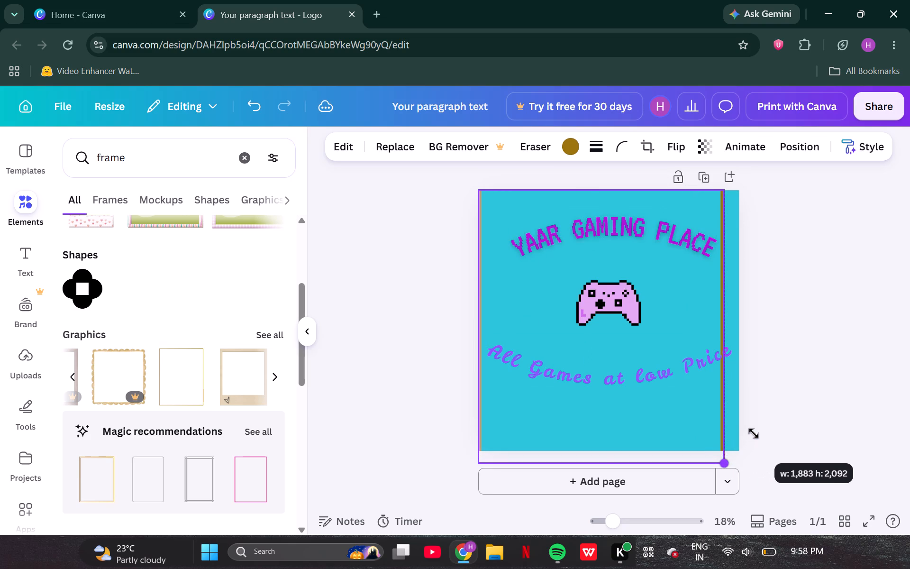
left_click_drag(754, 433, 754, 432)
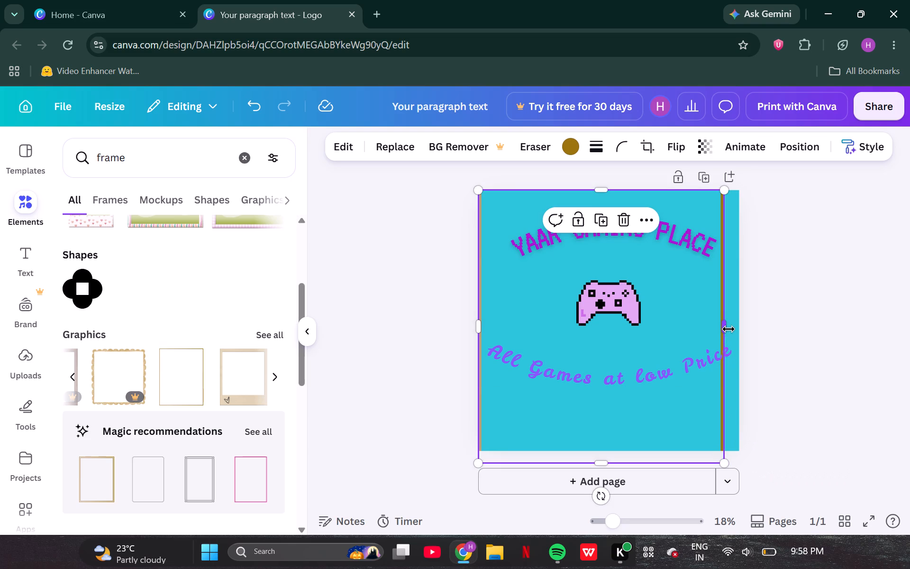
left_click_drag(728, 329, 742, 328)
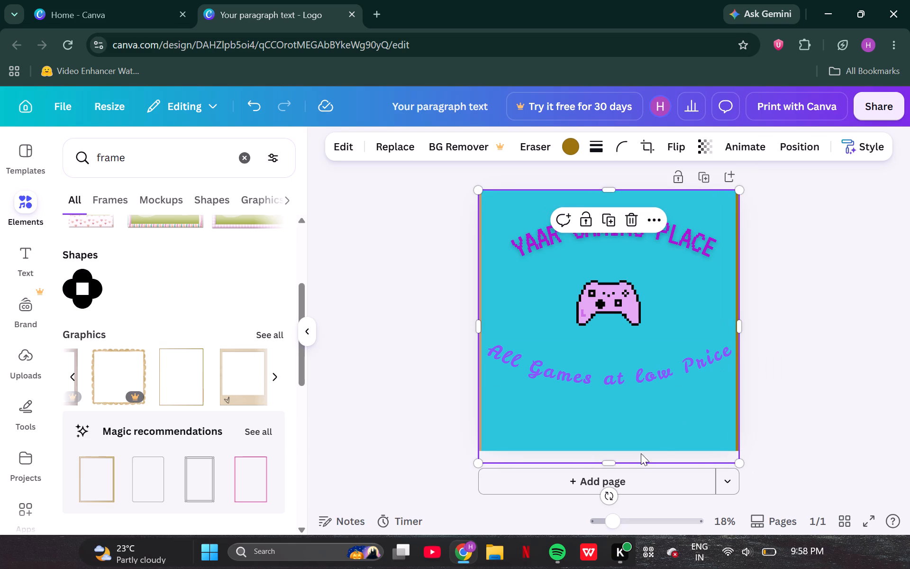
left_click_drag(617, 461, 622, 439)
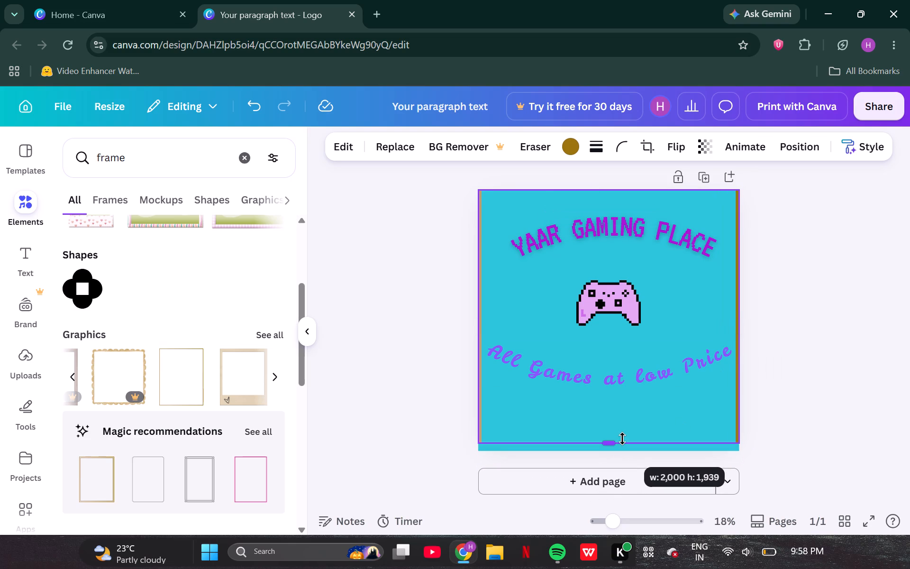
left_click_drag(622, 439, 620, 449)
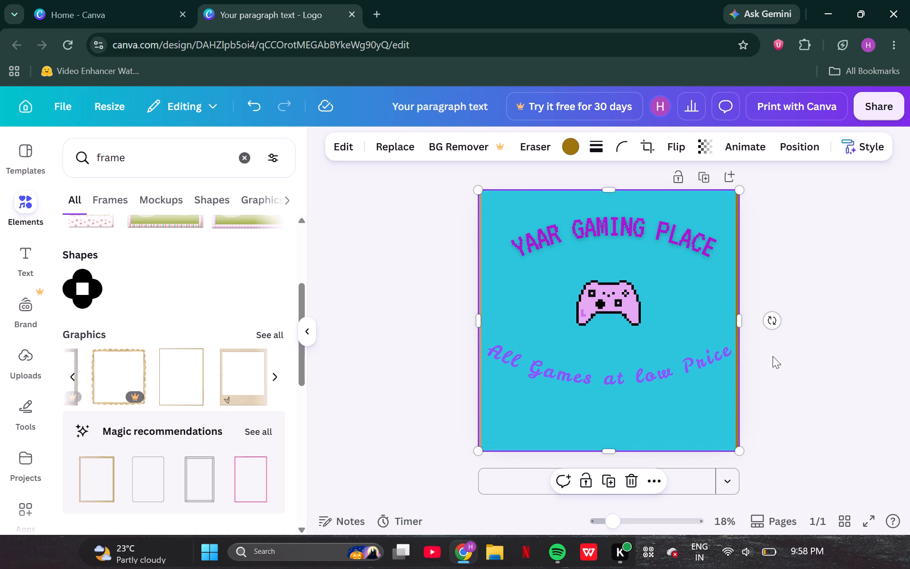
left_click(785, 315)
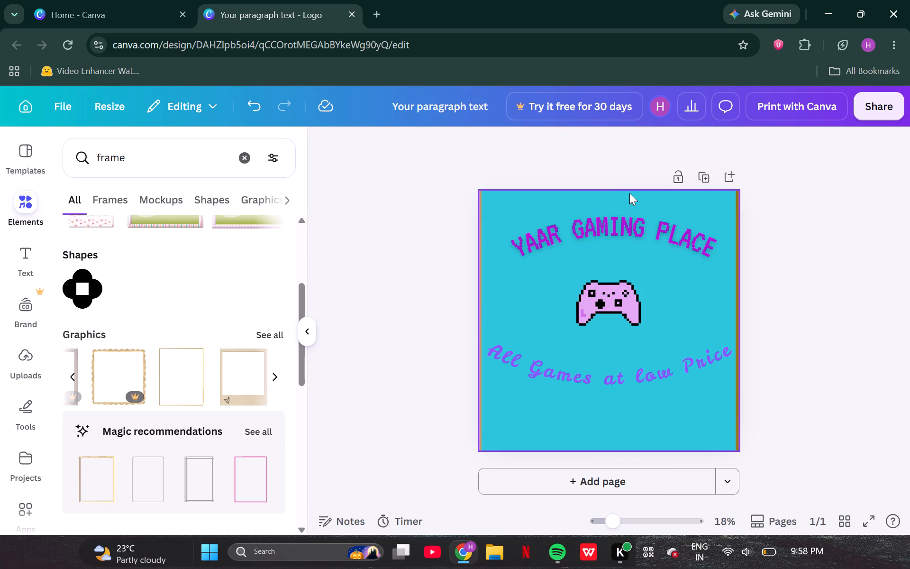
Recolour the page-border frame black (#000000) from the colours used in the design.
left_click(739, 223)
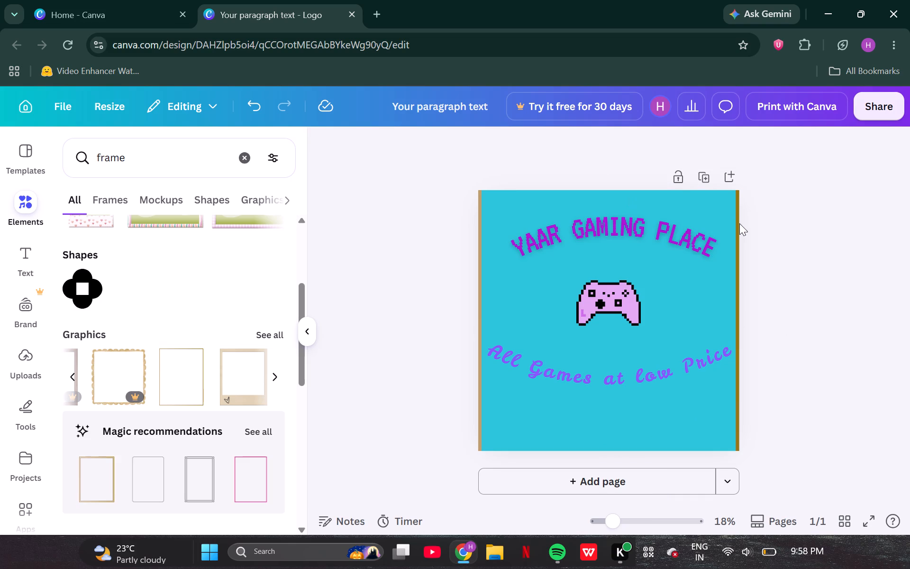
left_click(738, 223)
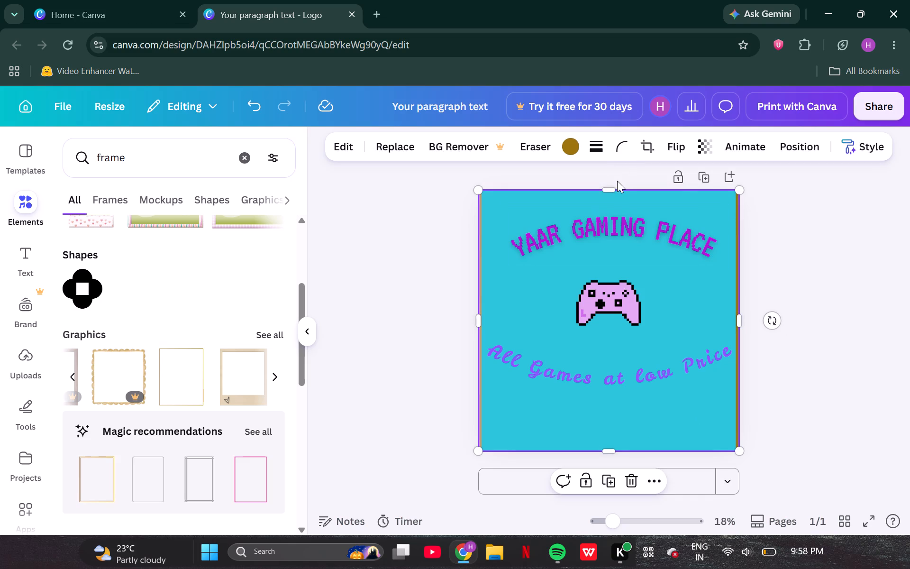
left_click(574, 147)
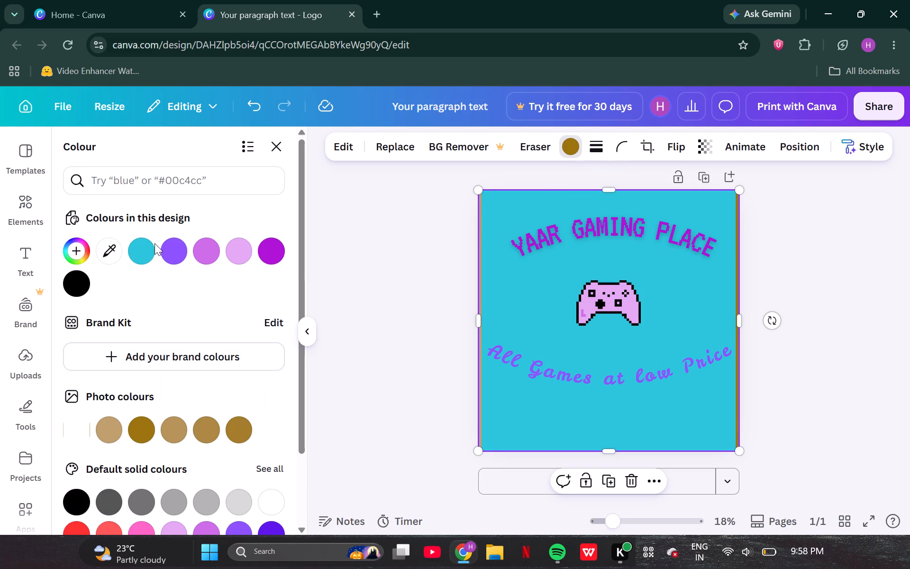
left_click(79, 293)
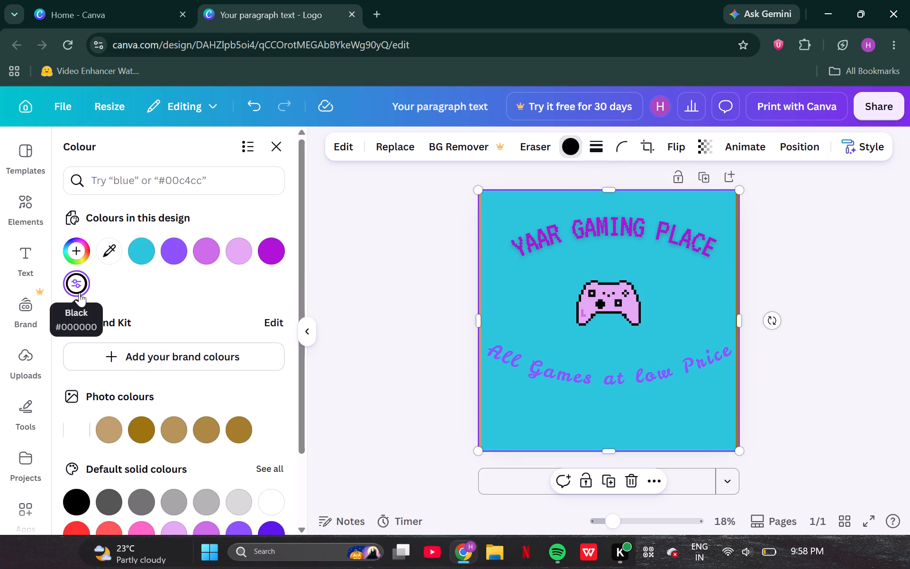
left_click(79, 293)
left_click(77, 285)
left_click(151, 272)
left_click(381, 272)
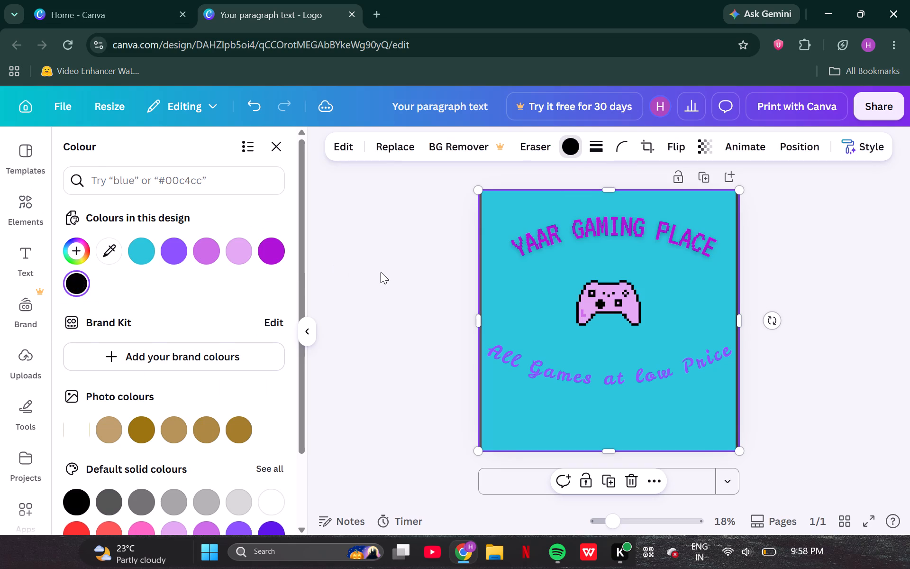
left_click(381, 272)
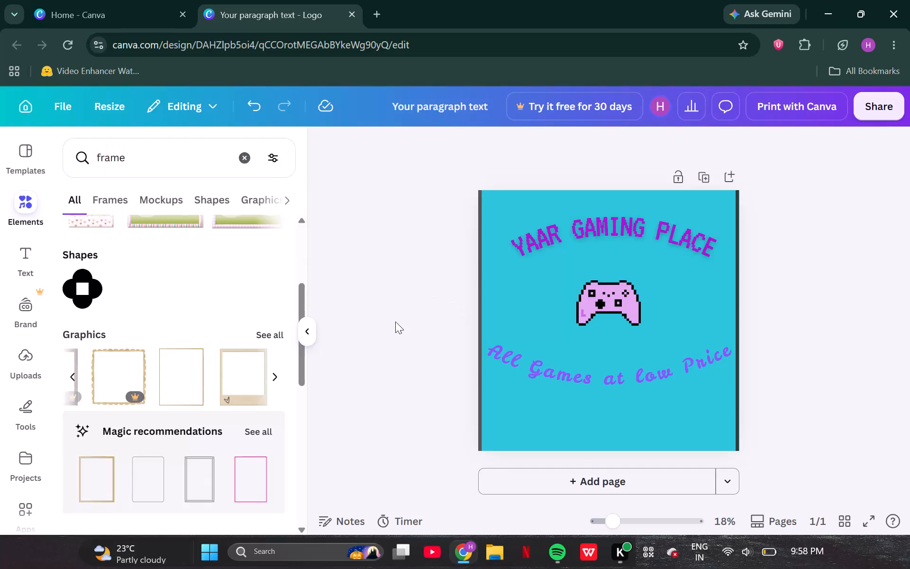
Look through the remaining "frame" results, including the recommended frames, photos and 3D elements.
scroll(155, 300, "down", 4)
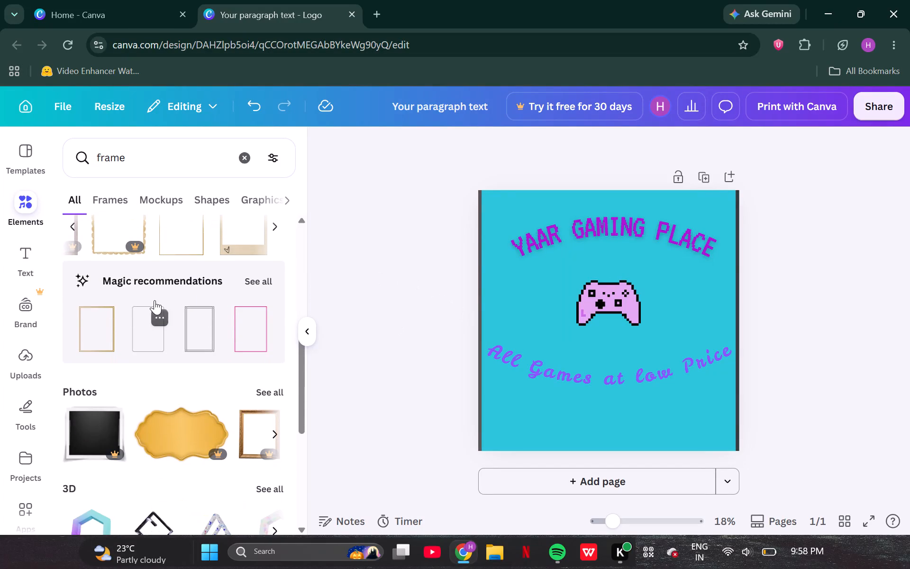
scroll(155, 300, "down", 4)
scroll(155, 300, "right", 1)
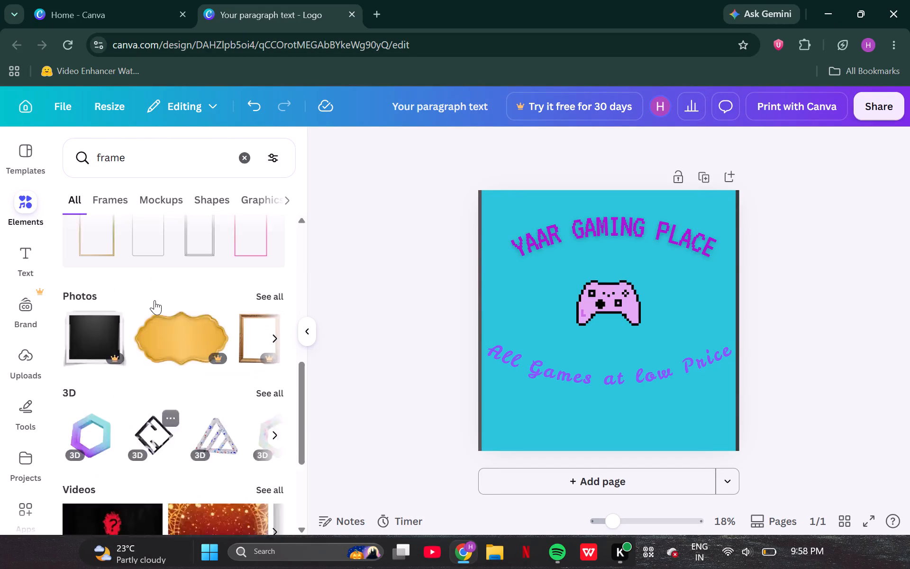
scroll(155, 300, "right", 2)
scroll(133, 333, "right", 4)
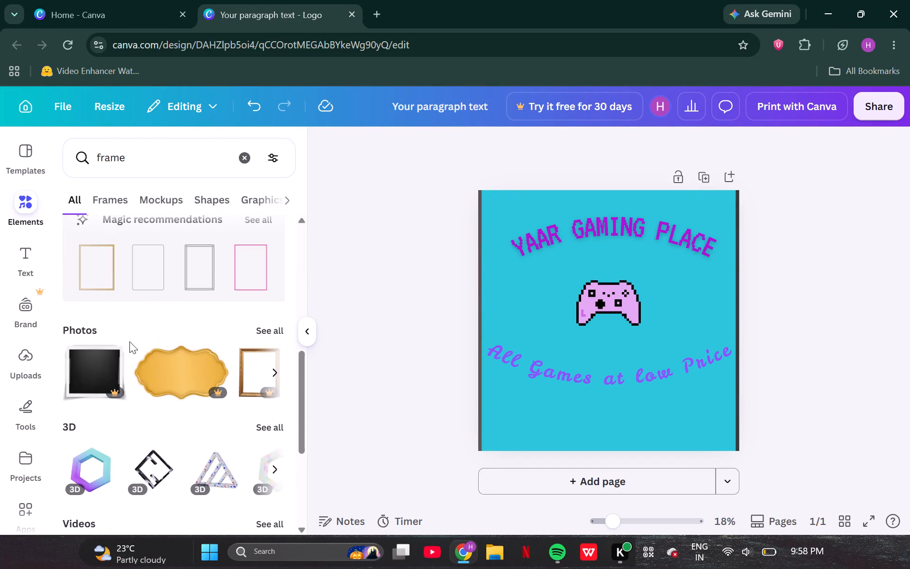
scroll(125, 357, "right", 5)
Search the design elements for "light".
left_click(237, 165)
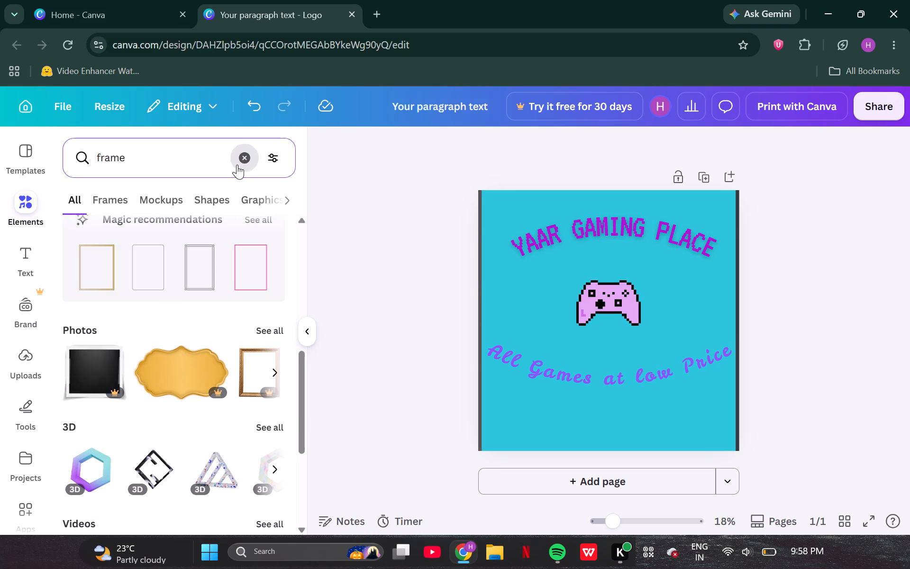
type("fl")
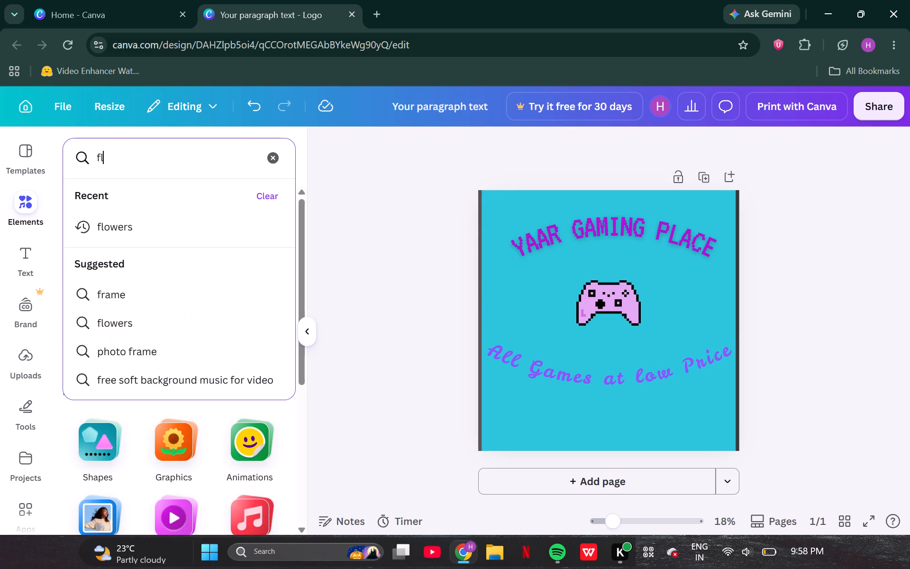
key("BackSpace")
key("BackSpace")
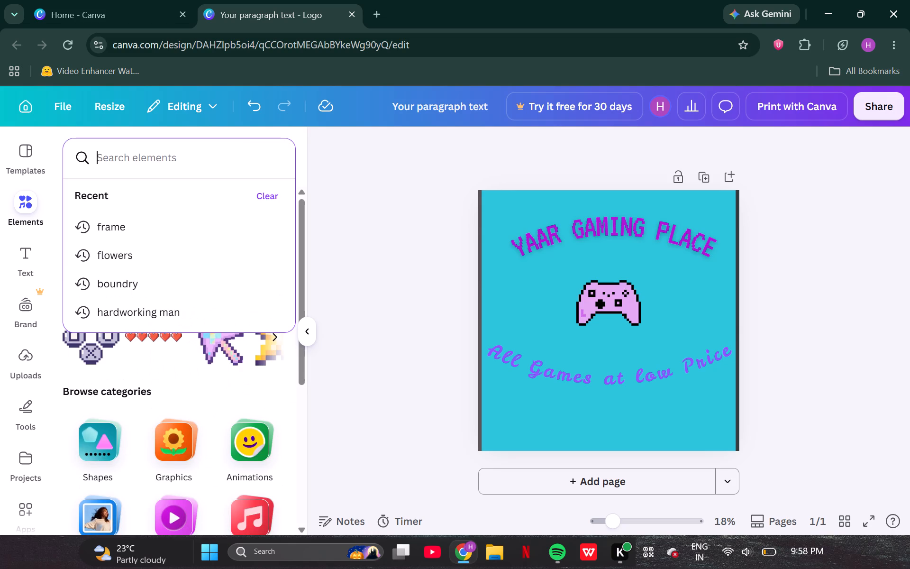
type("light")
key("Return")
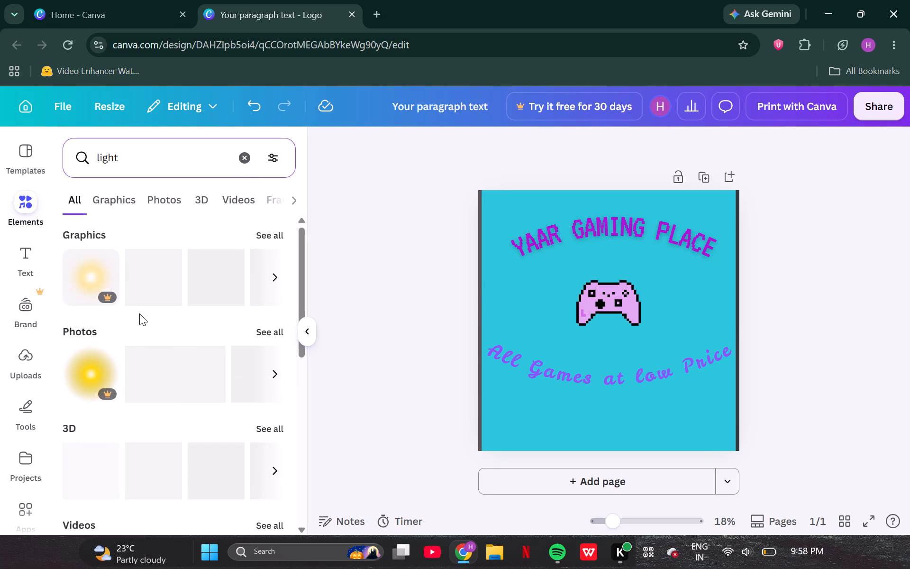
Add the 3D string of red, orange and green bulbs from the "light" results to the logo.
scroll(139, 313, "down", 4)
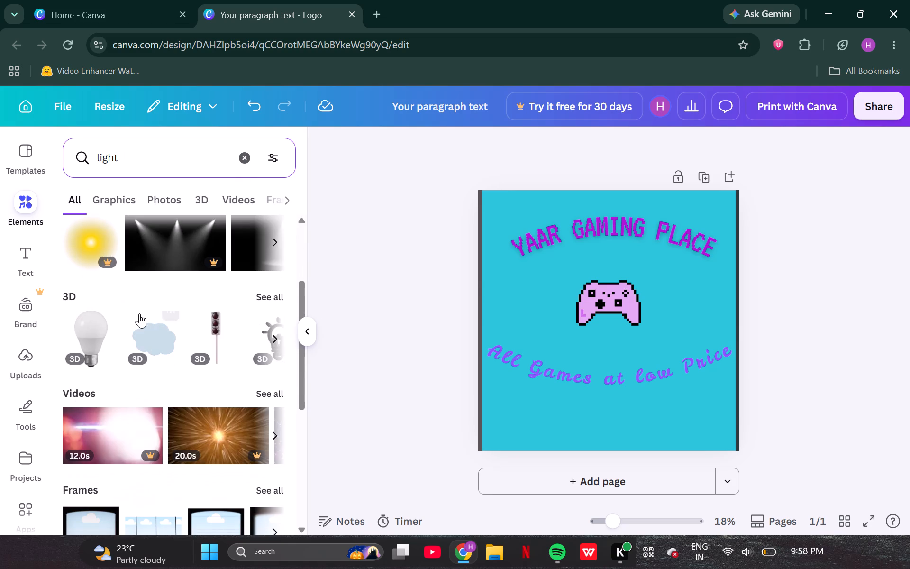
scroll(139, 313, "down", 5)
scroll(139, 313, "up", 1)
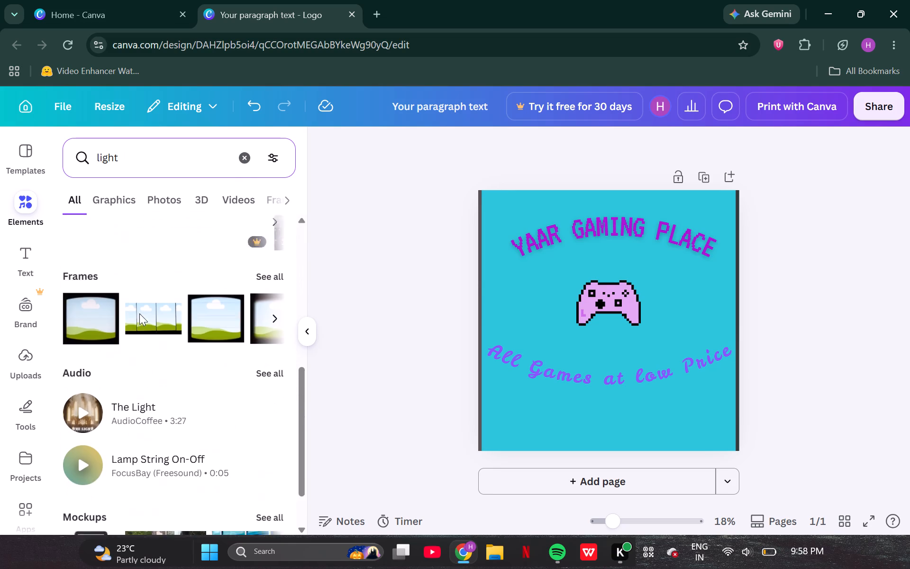
scroll(139, 313, "up", 3)
scroll(189, 292, "left", 3)
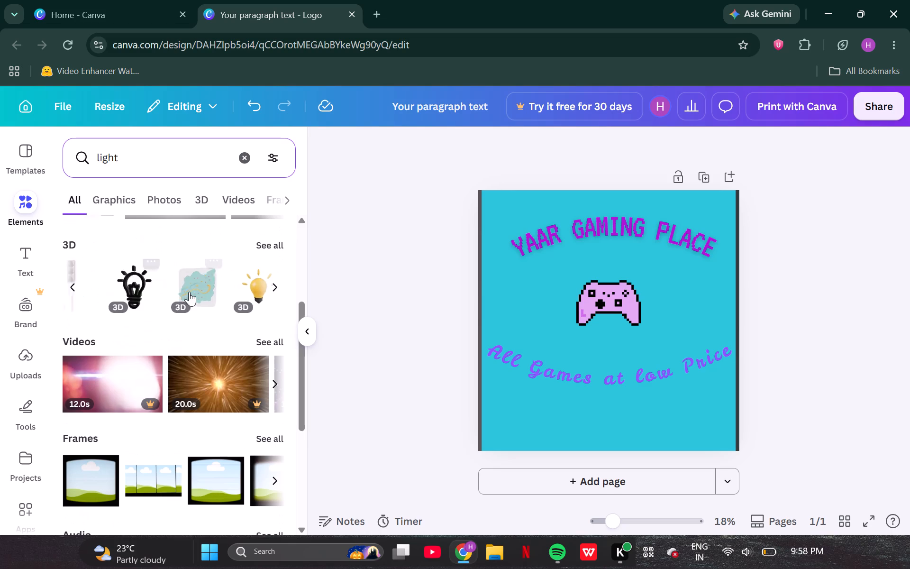
scroll(189, 292, "left", 3)
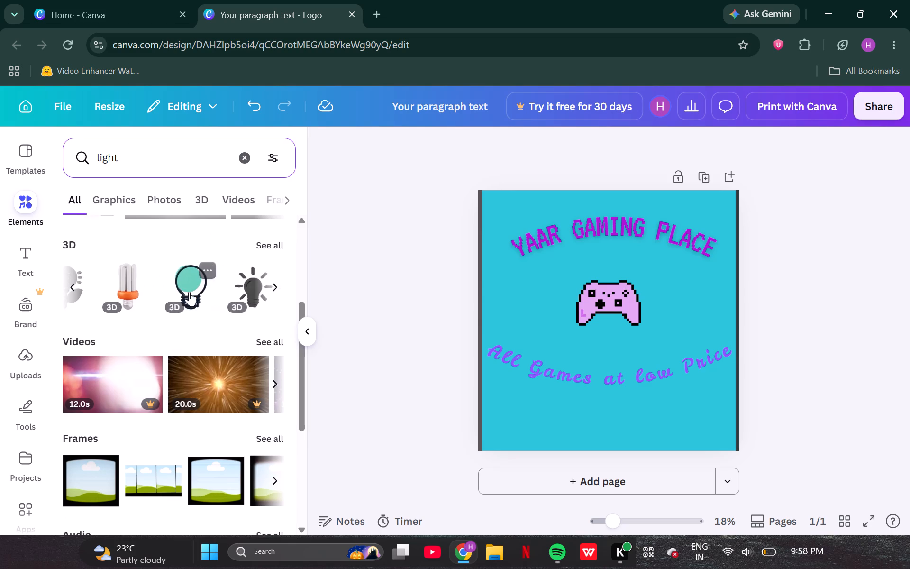
scroll(189, 292, "left", 2)
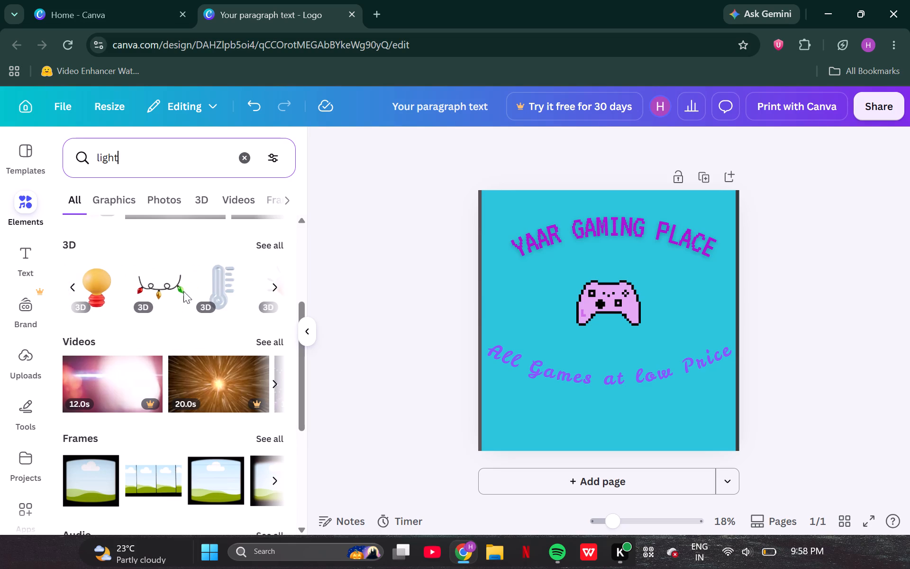
left_click(166, 290)
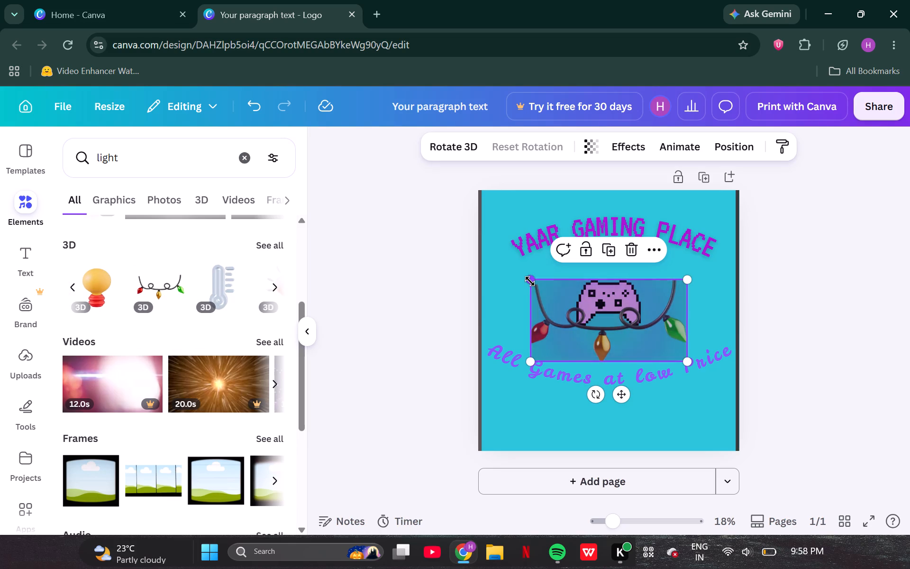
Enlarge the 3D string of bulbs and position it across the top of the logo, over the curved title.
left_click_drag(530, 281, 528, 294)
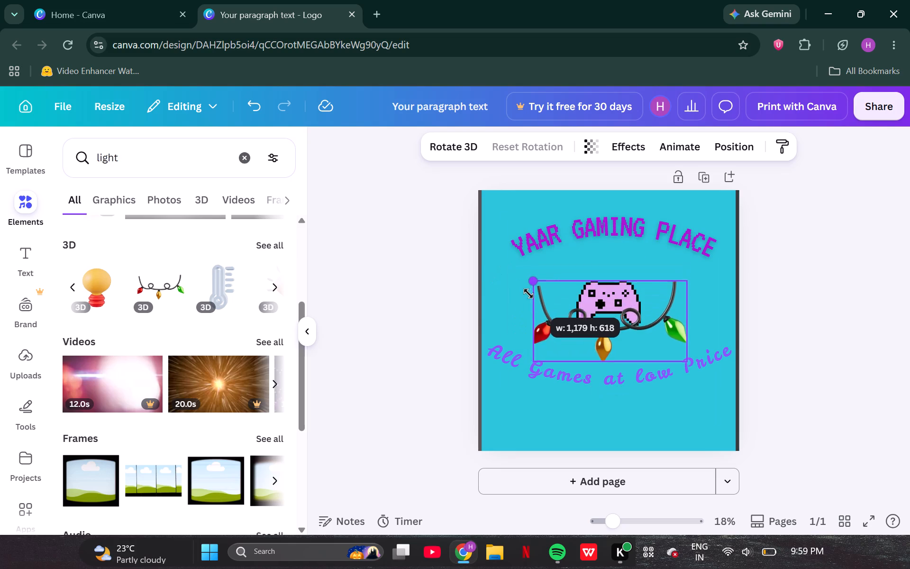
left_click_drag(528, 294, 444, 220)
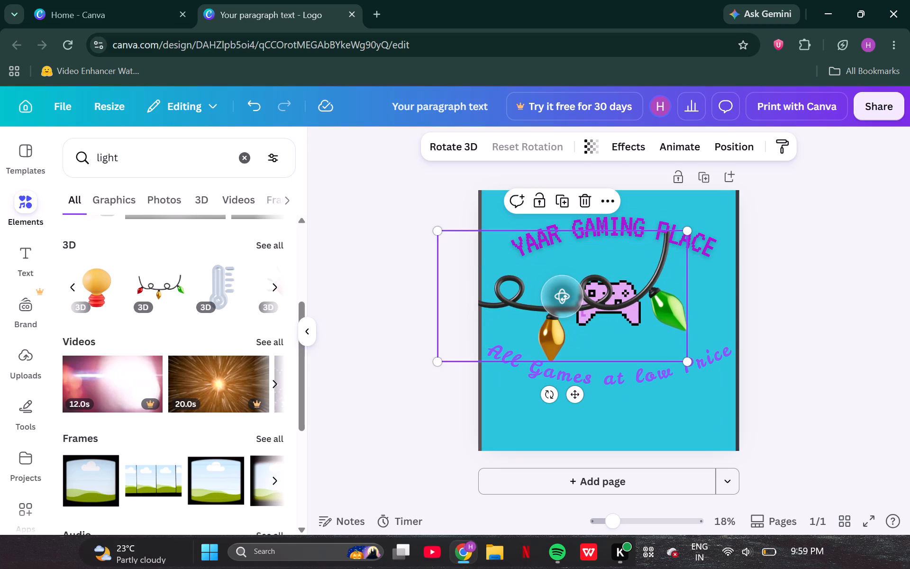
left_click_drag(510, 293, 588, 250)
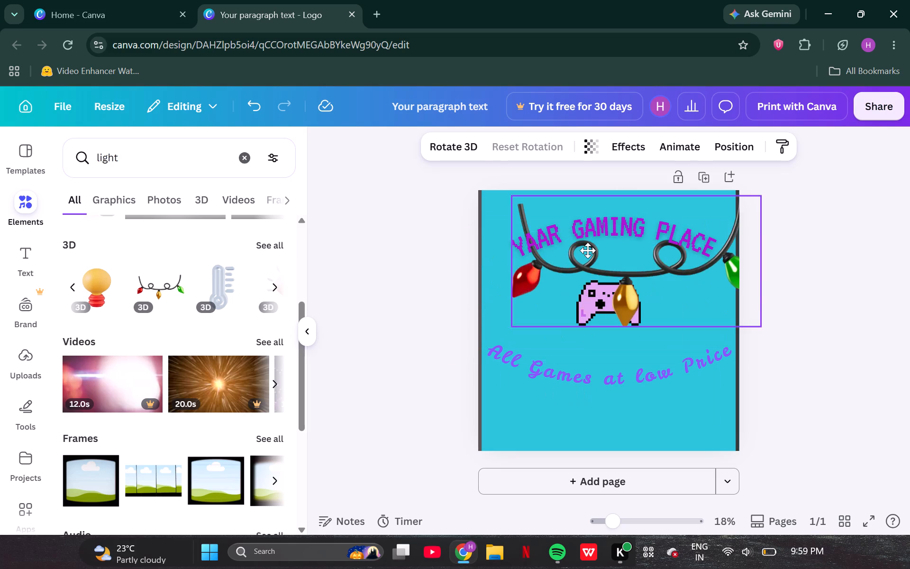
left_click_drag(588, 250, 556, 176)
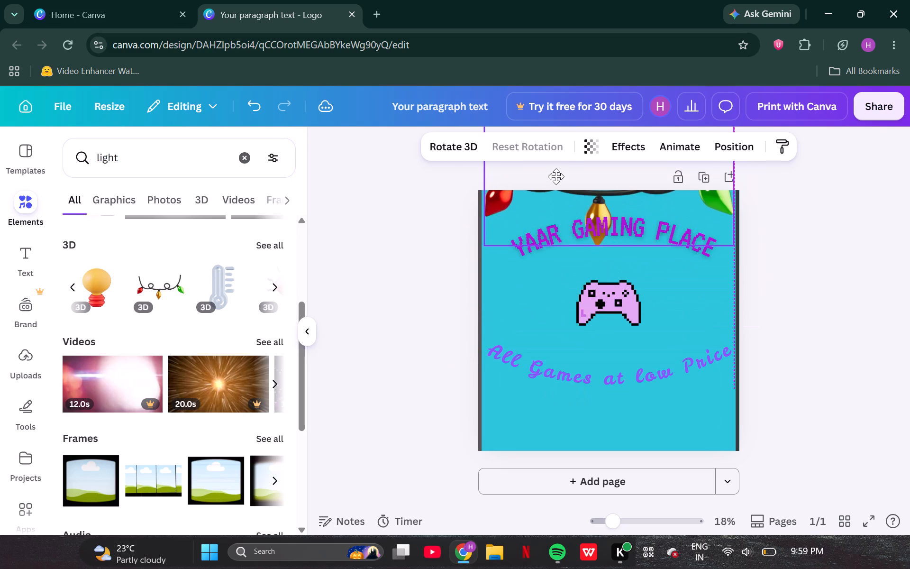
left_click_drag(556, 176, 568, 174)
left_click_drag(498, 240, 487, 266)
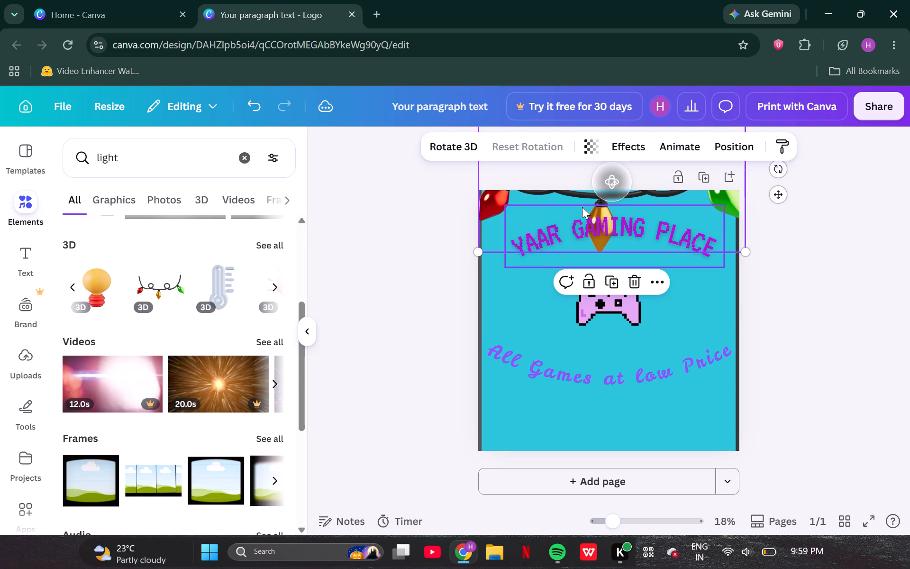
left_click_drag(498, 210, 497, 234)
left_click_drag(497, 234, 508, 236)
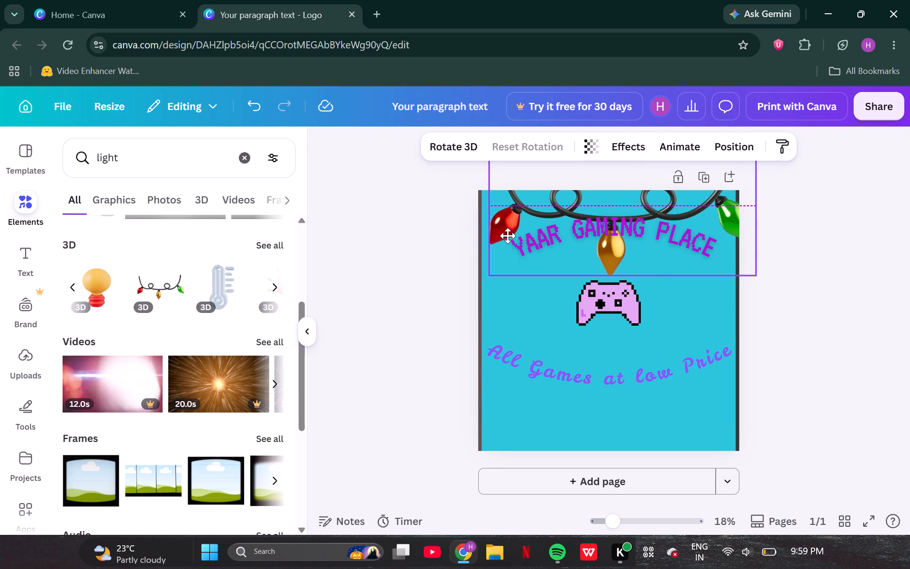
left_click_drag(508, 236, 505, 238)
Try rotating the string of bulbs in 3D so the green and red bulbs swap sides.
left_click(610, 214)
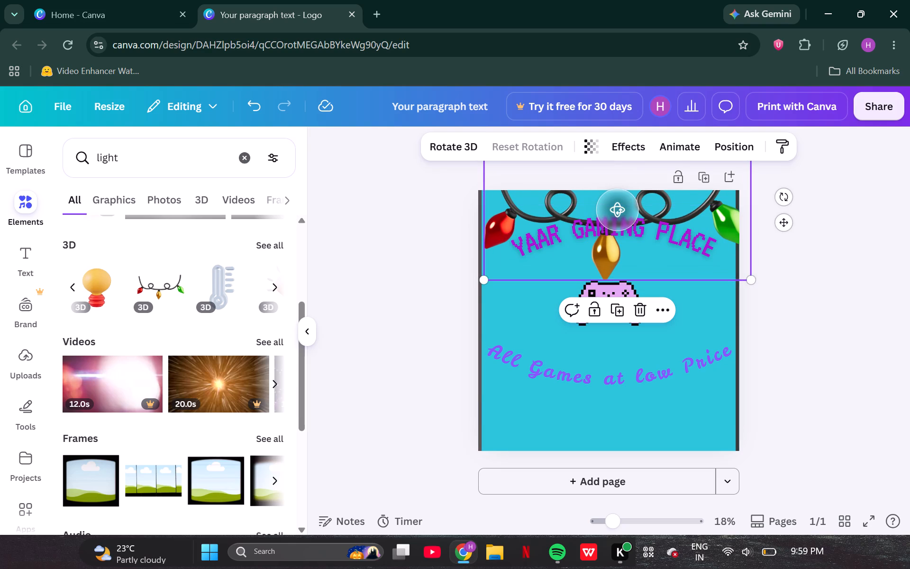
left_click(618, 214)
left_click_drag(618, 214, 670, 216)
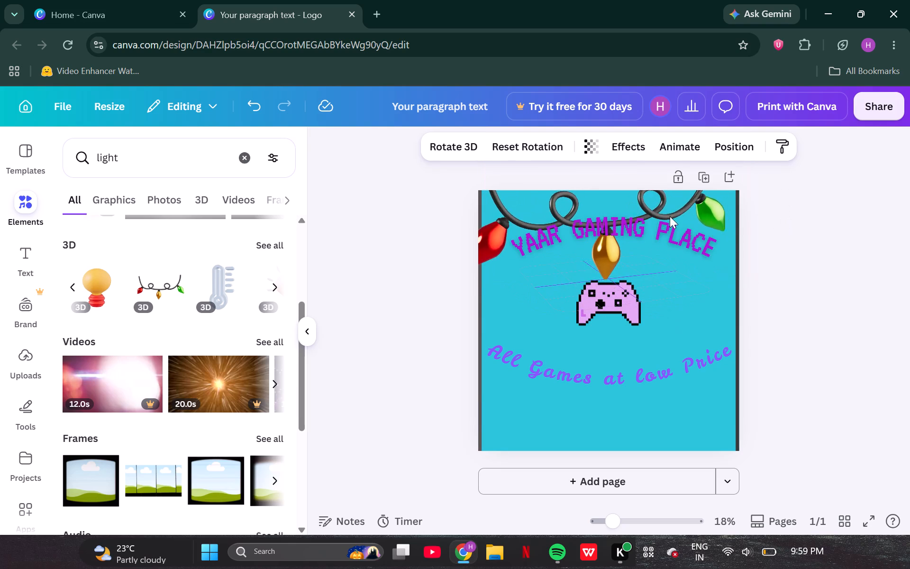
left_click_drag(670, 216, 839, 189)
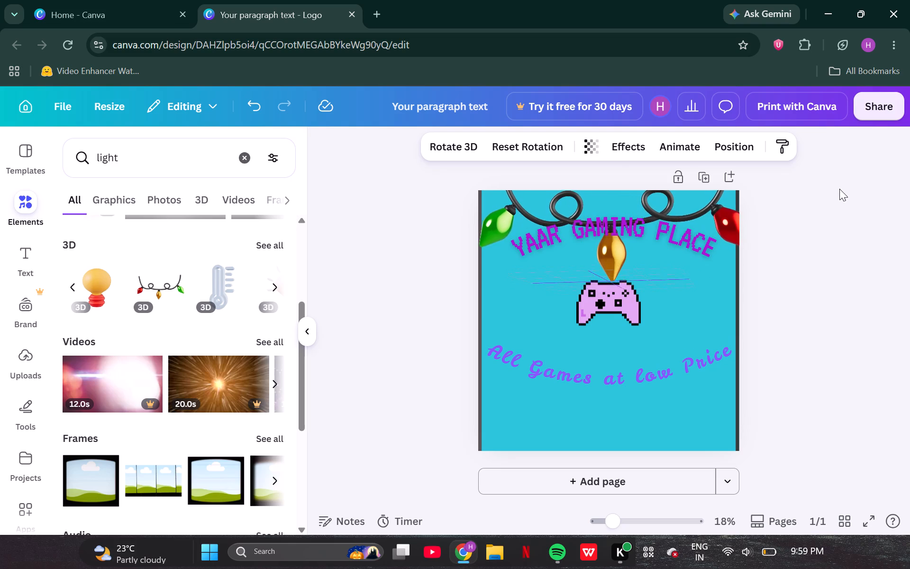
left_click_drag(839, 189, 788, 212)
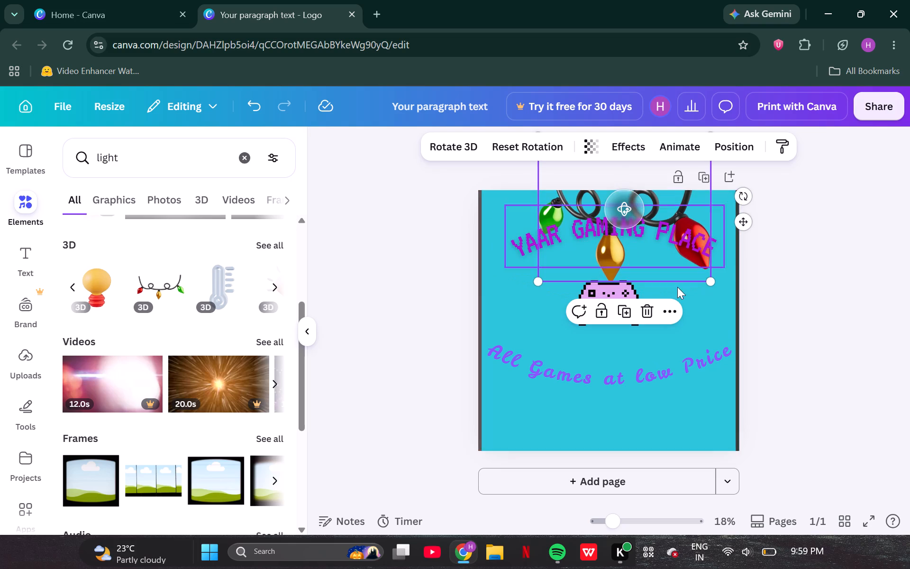
Delete the 3D string of bulbs from the logo.
left_click(651, 313)
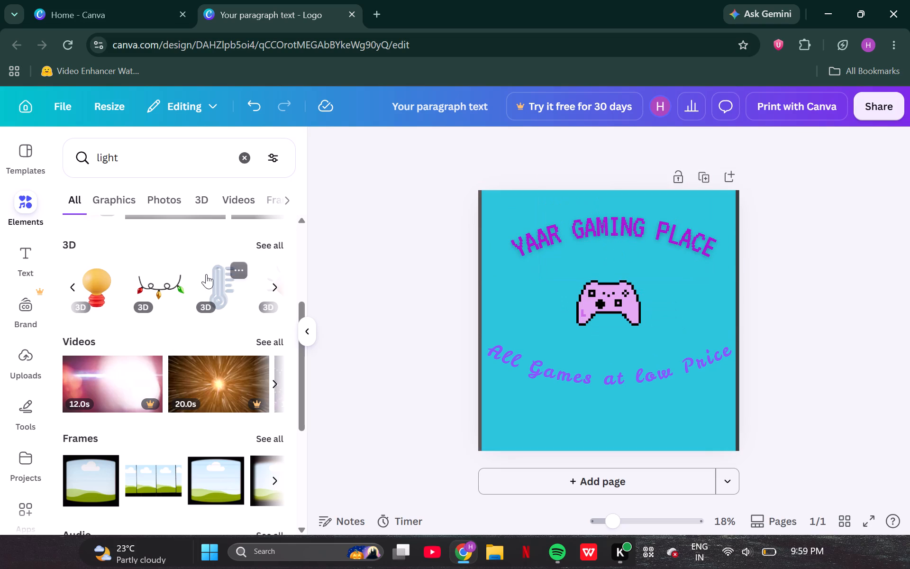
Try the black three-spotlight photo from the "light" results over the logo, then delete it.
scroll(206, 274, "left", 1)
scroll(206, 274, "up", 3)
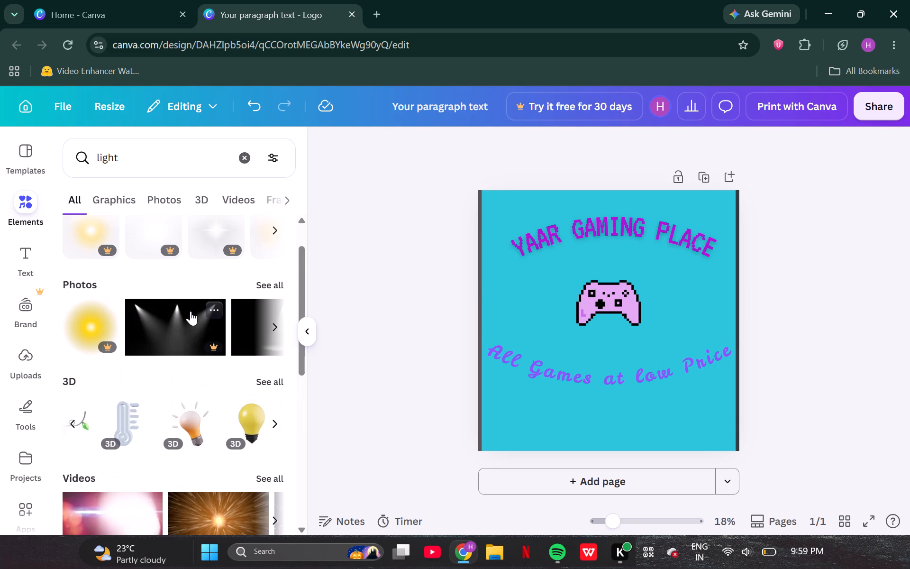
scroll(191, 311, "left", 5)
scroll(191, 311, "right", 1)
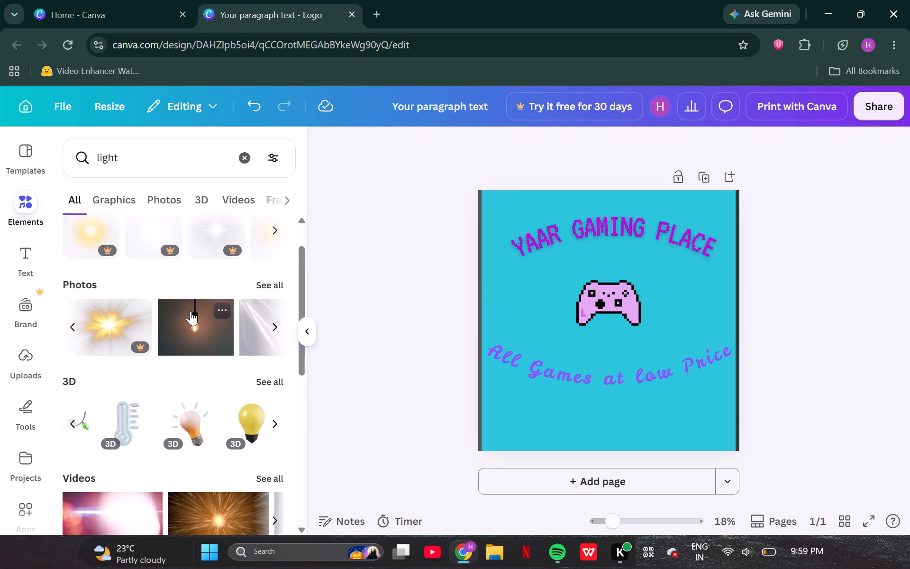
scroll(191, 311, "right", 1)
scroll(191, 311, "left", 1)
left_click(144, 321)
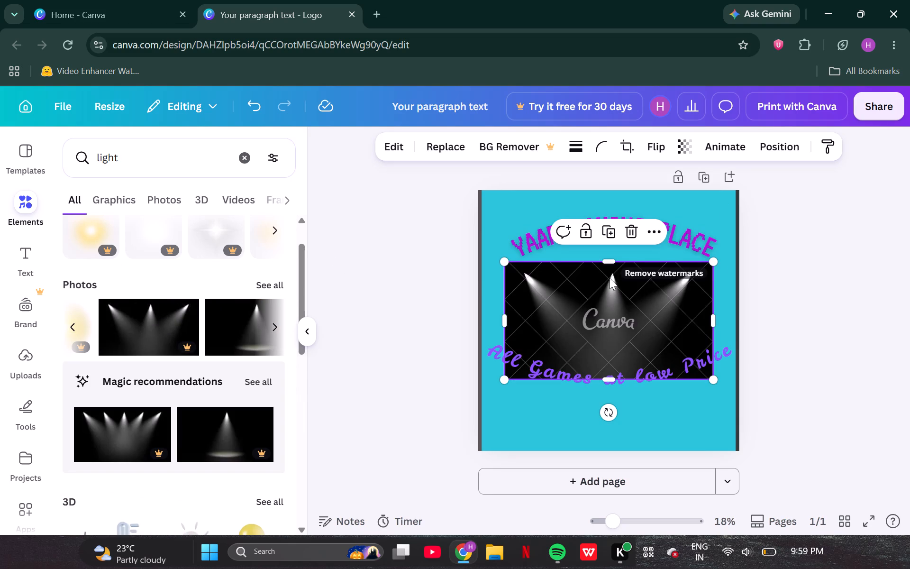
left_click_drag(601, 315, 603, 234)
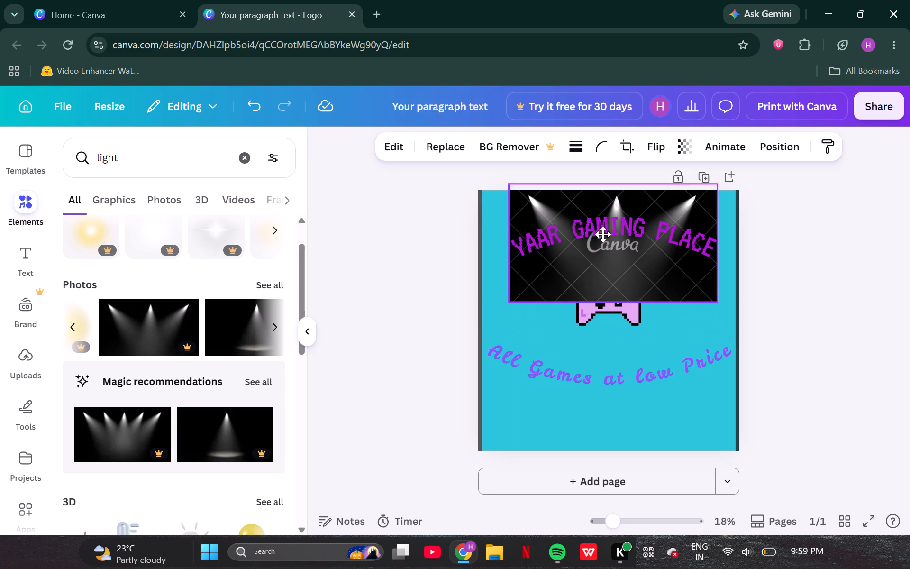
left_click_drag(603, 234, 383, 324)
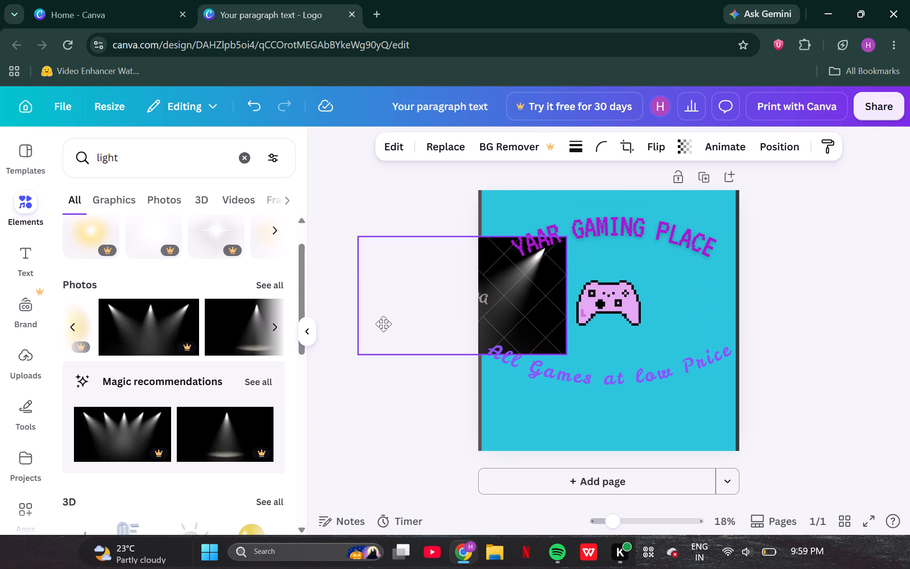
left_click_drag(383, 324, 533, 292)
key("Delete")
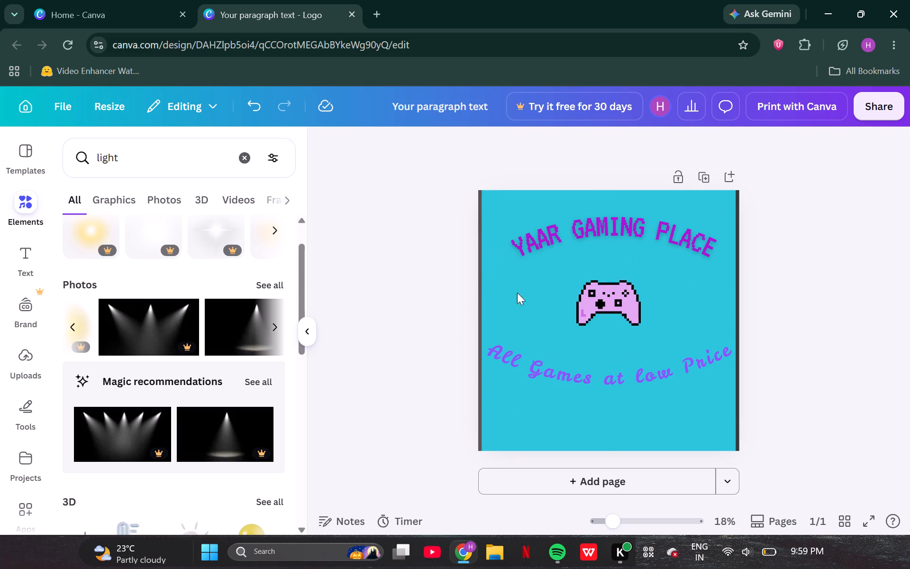
Look through the graphics and photo results for "light" for a suitable decoration.
scroll(191, 321, "up", 4)
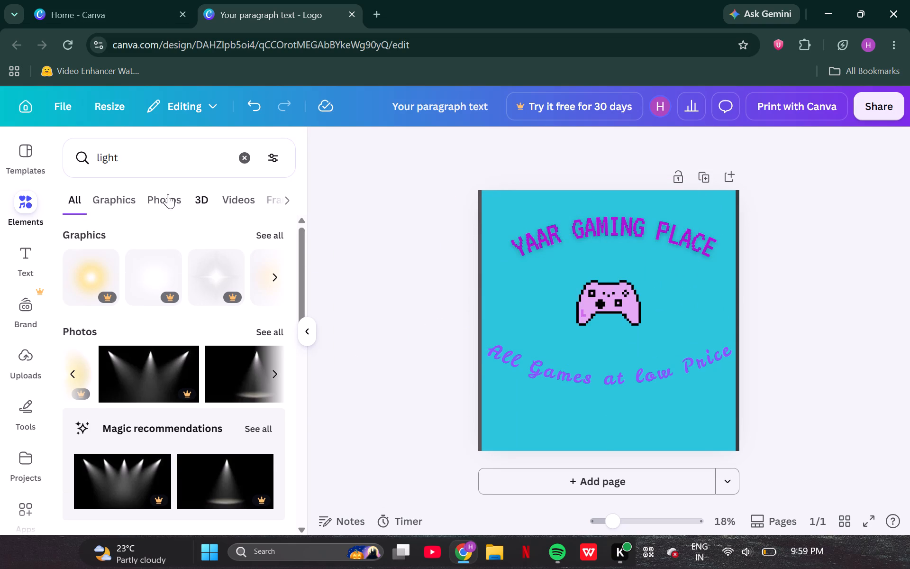
left_click(113, 191)
left_click(150, 205)
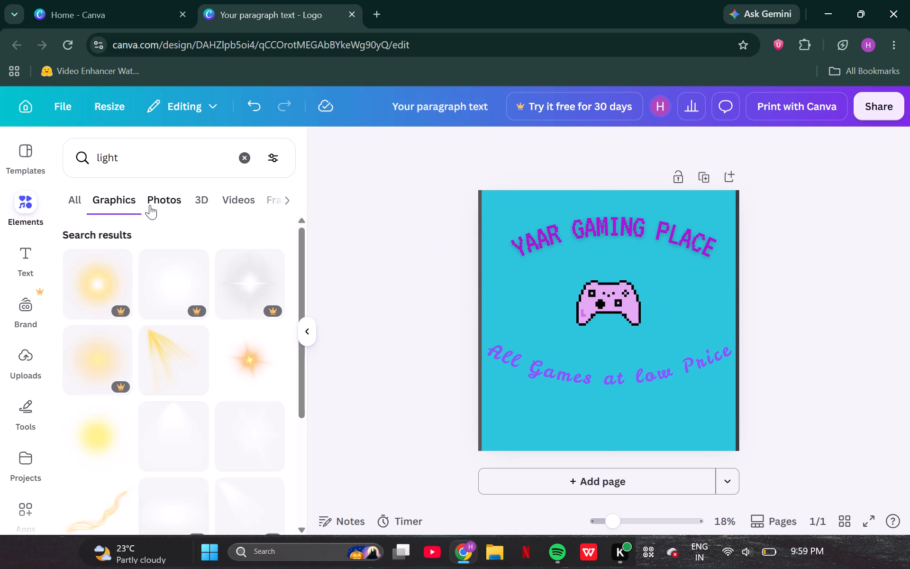
scroll(217, 360, "down", 4)
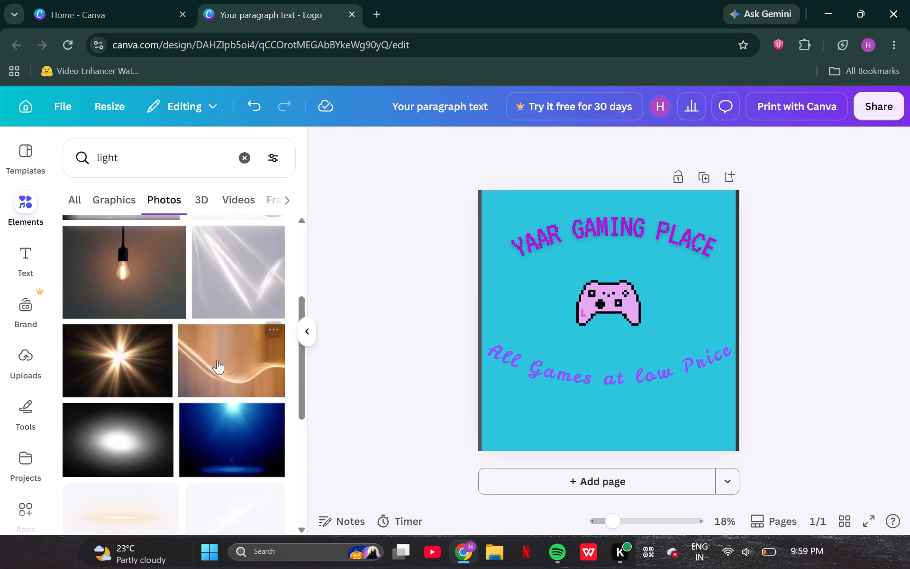
scroll(217, 360, "down", 1)
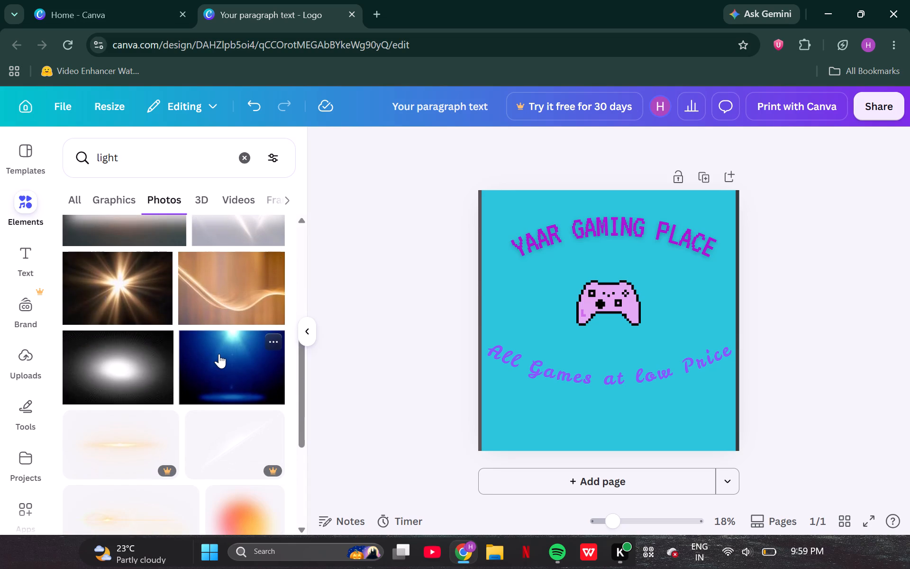
scroll(219, 354, "down", 4)
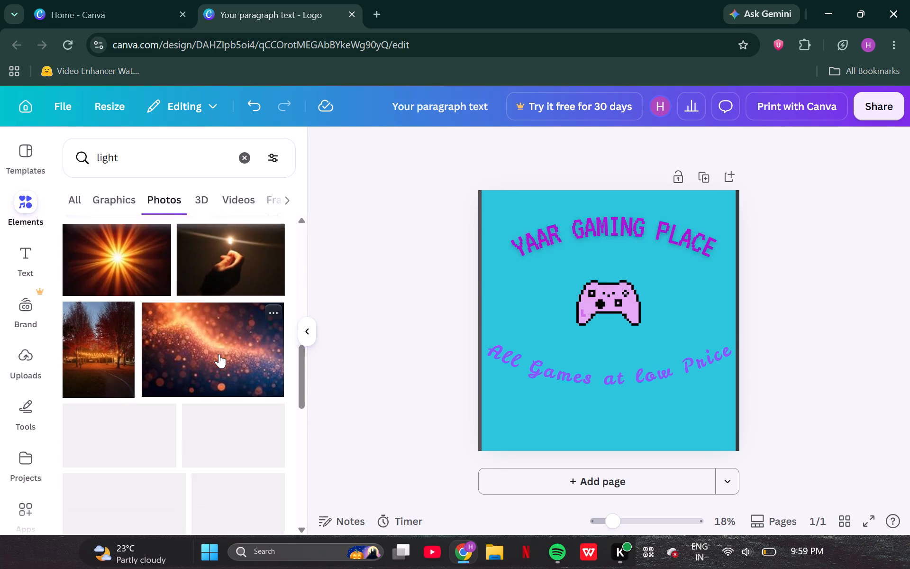
scroll(219, 354, "down", 2)
Search the design elements for "frame light".
left_click(245, 158)
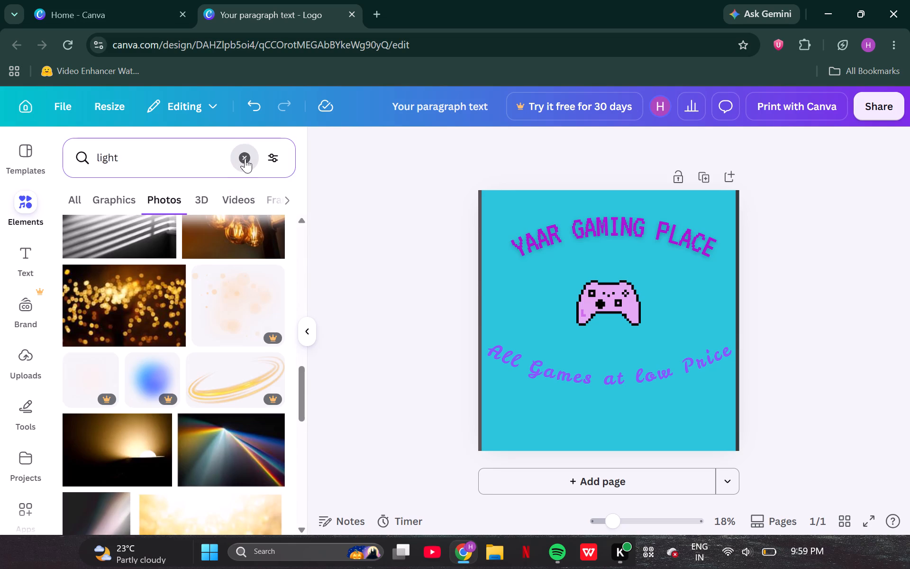
type("frame light")
key("Return")
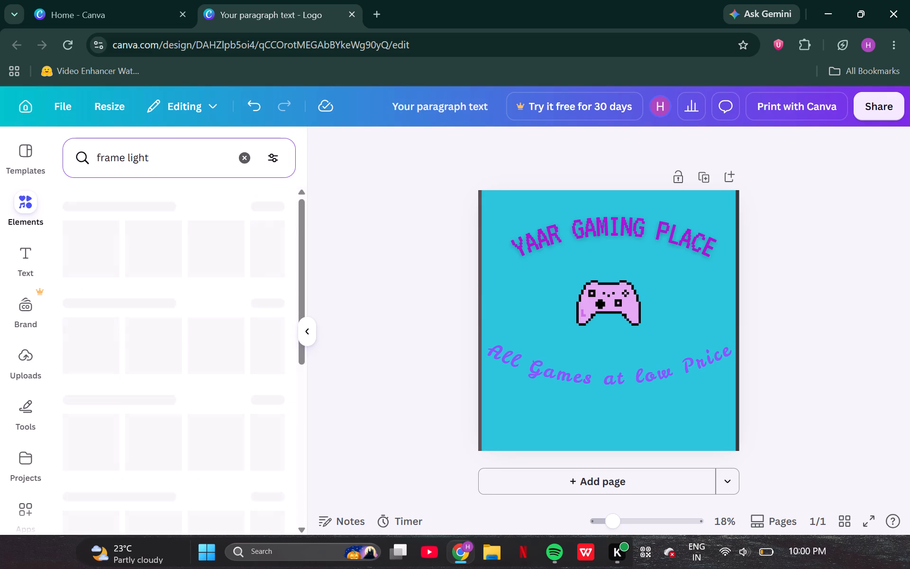
Add the pale blue photo bordered with pink blossoms from the "frame light" photo results.
scroll(113, 342, "down", 2)
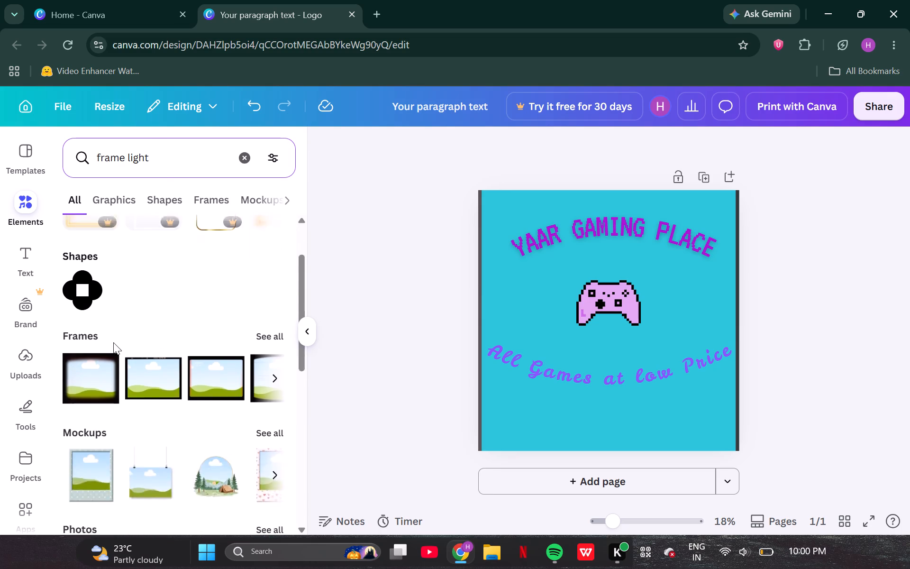
scroll(113, 342, "down", 4)
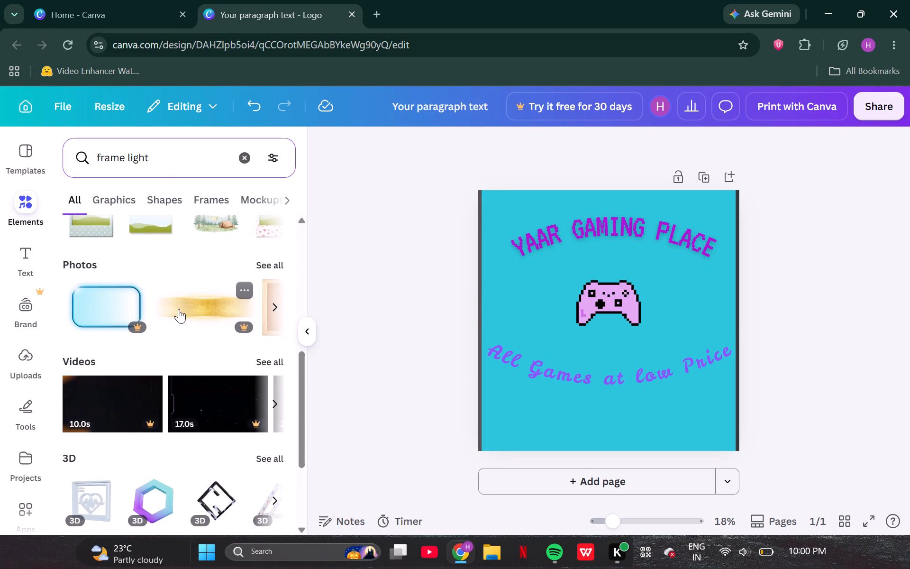
scroll(179, 309, "left", 7)
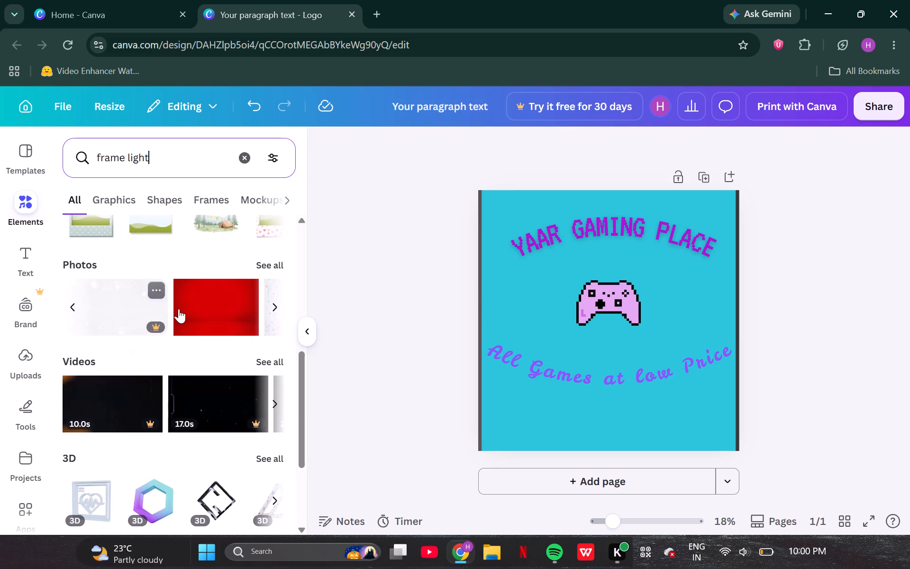
scroll(157, 308, "left", 2)
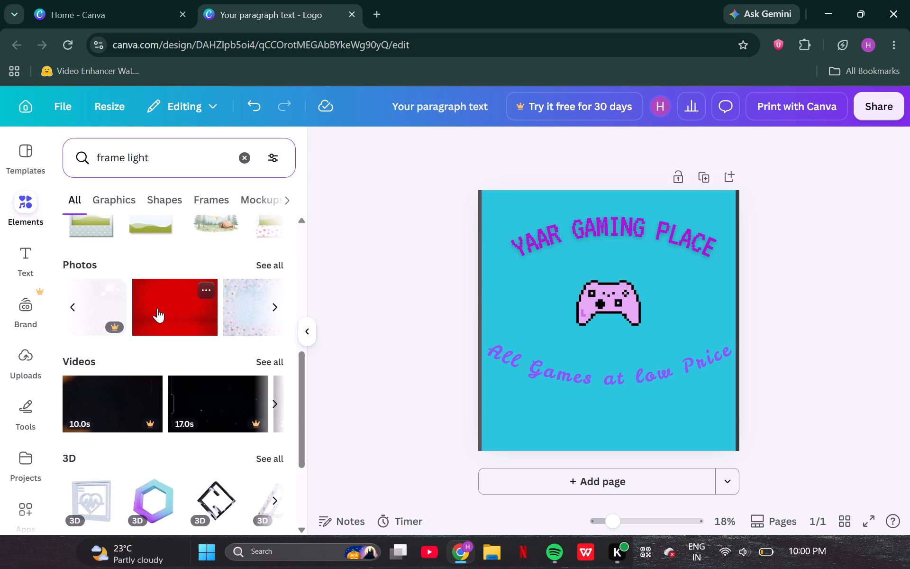
left_click(188, 307)
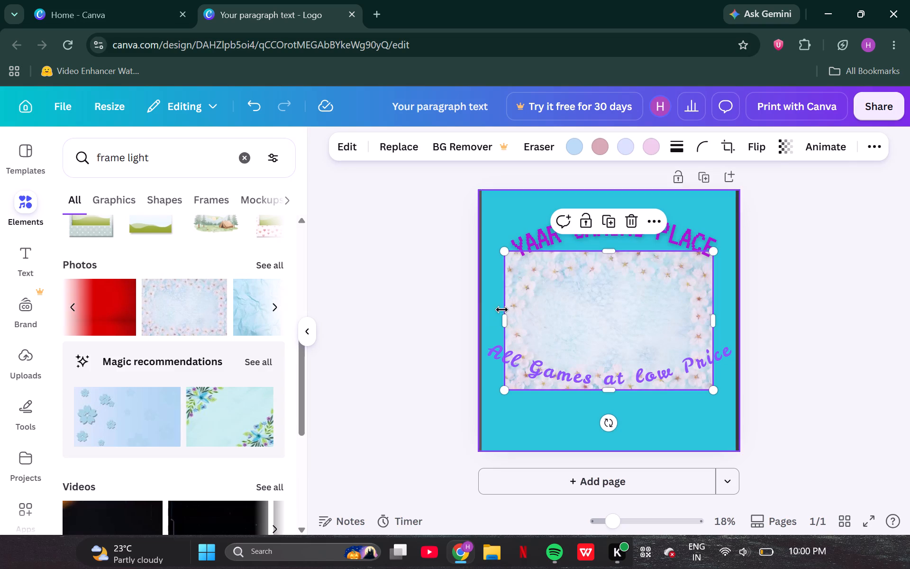
Enlarge the blossom photo until it covers nearly the whole logo page.
left_click_drag(501, 247, 464, 99)
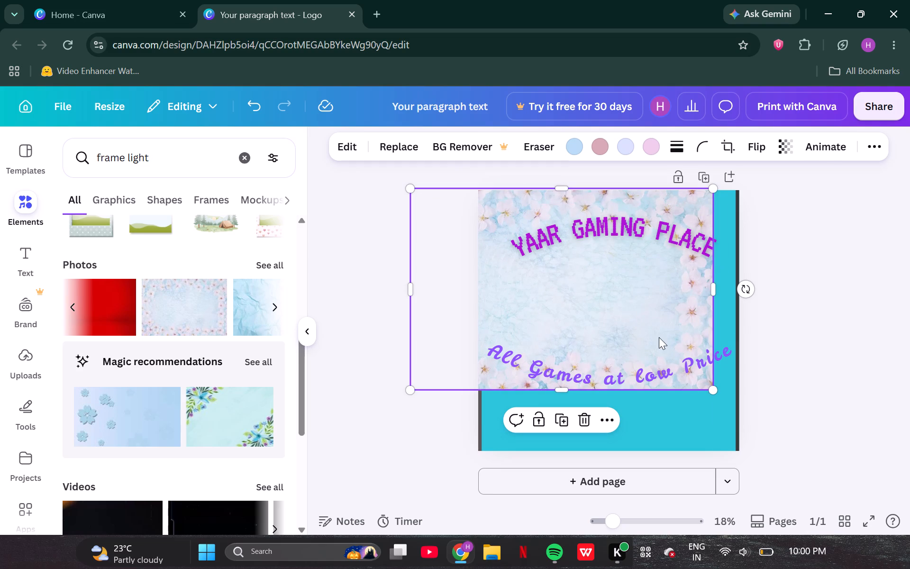
left_click_drag(712, 393, 736, 415)
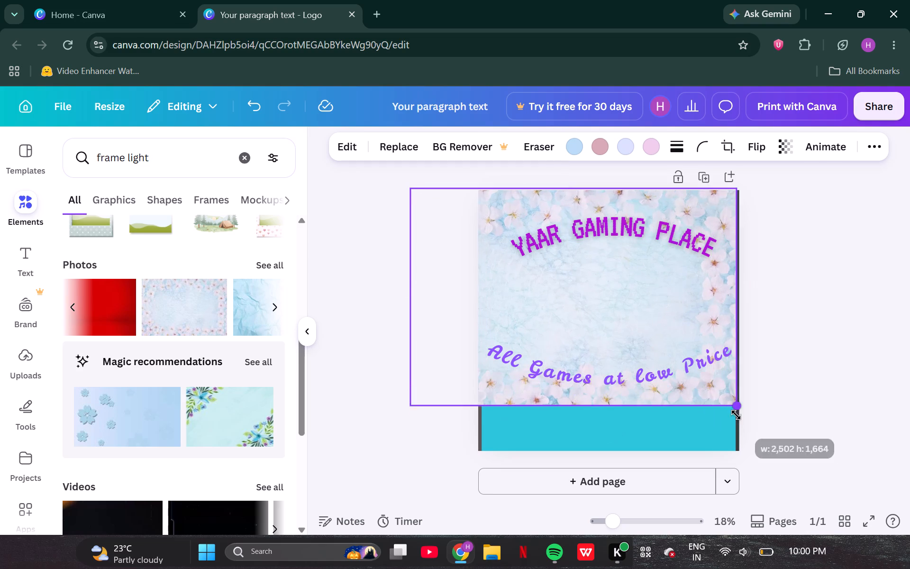
left_click_drag(736, 415, 794, 462)
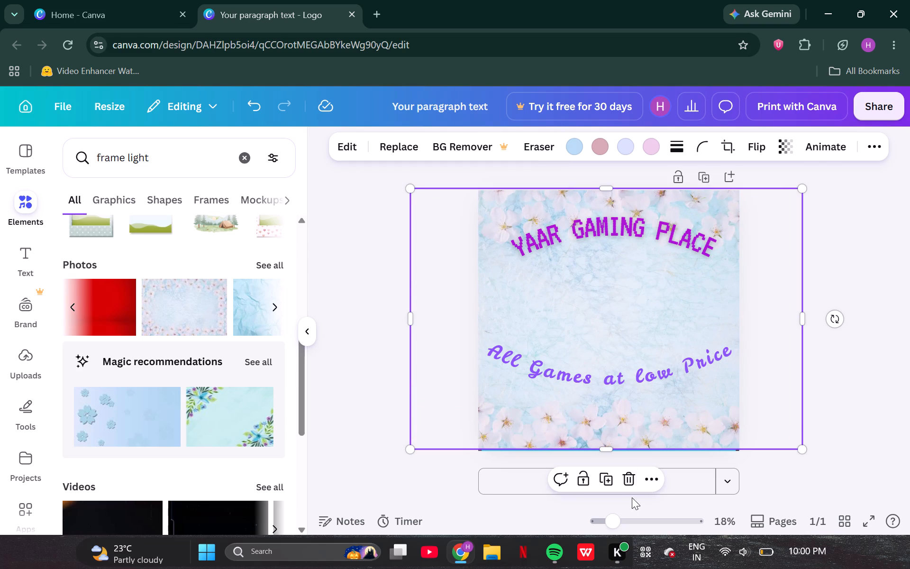
Send the blossom photo to the back, behind the title, controller, tagline and border frame.
left_click(647, 483)
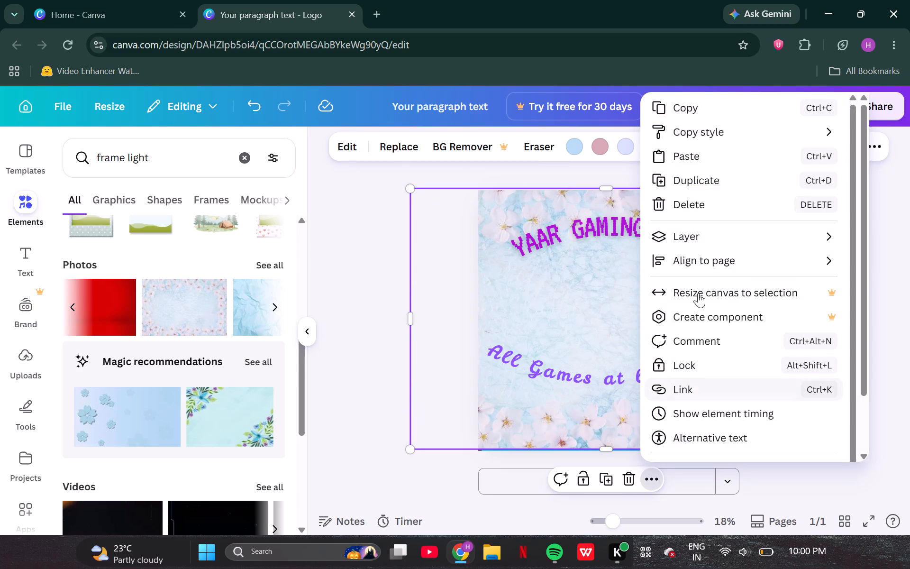
left_click(681, 236)
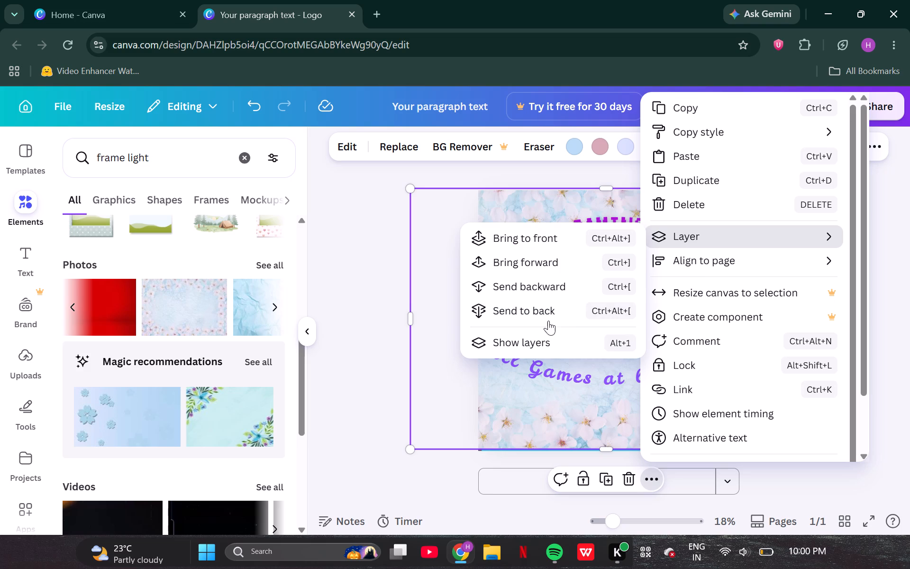
left_click(548, 320)
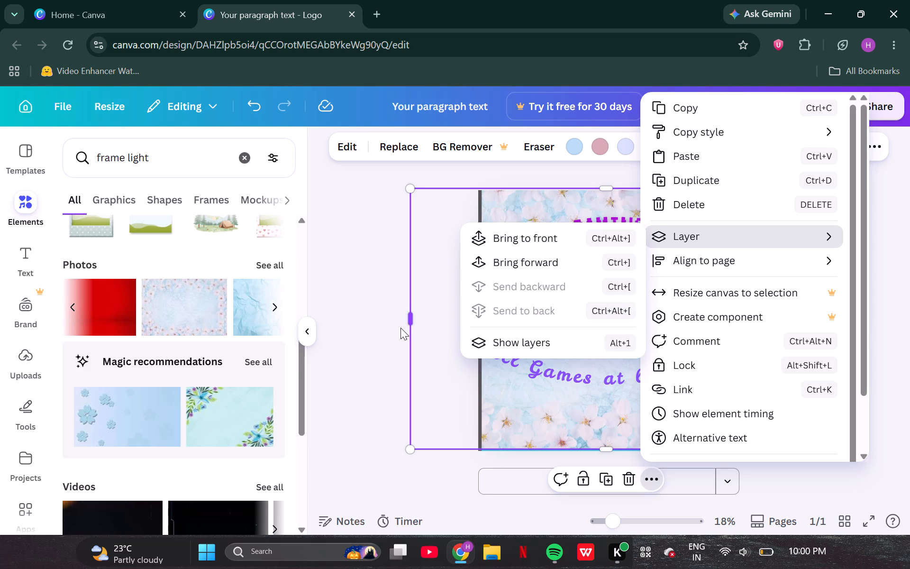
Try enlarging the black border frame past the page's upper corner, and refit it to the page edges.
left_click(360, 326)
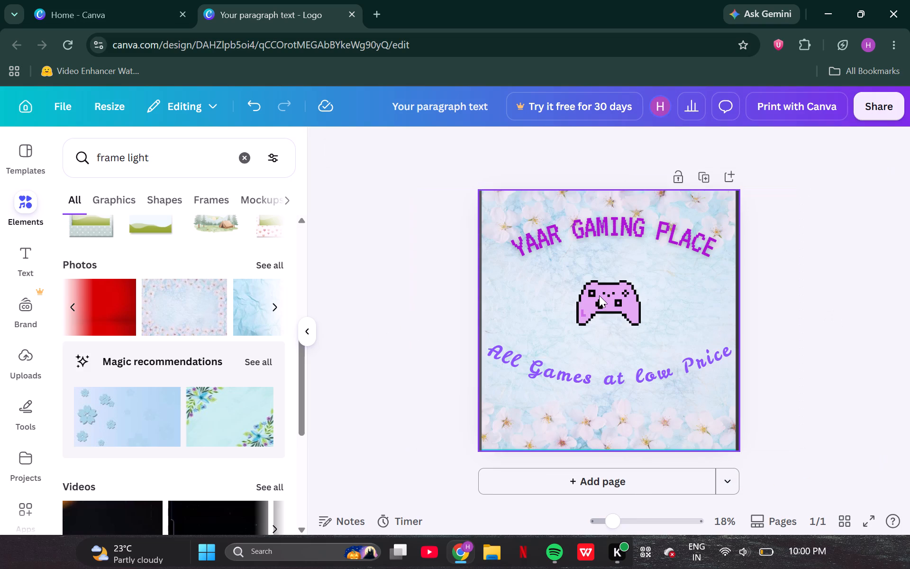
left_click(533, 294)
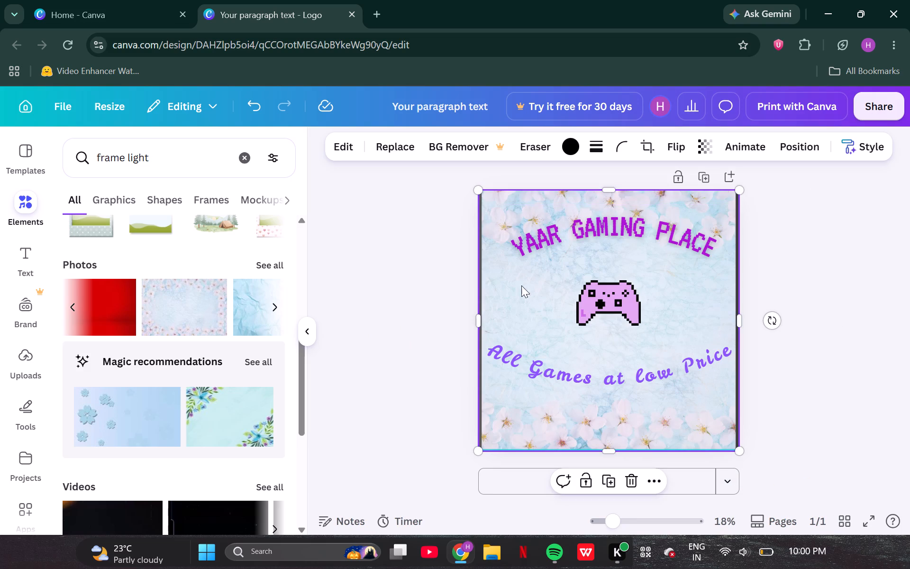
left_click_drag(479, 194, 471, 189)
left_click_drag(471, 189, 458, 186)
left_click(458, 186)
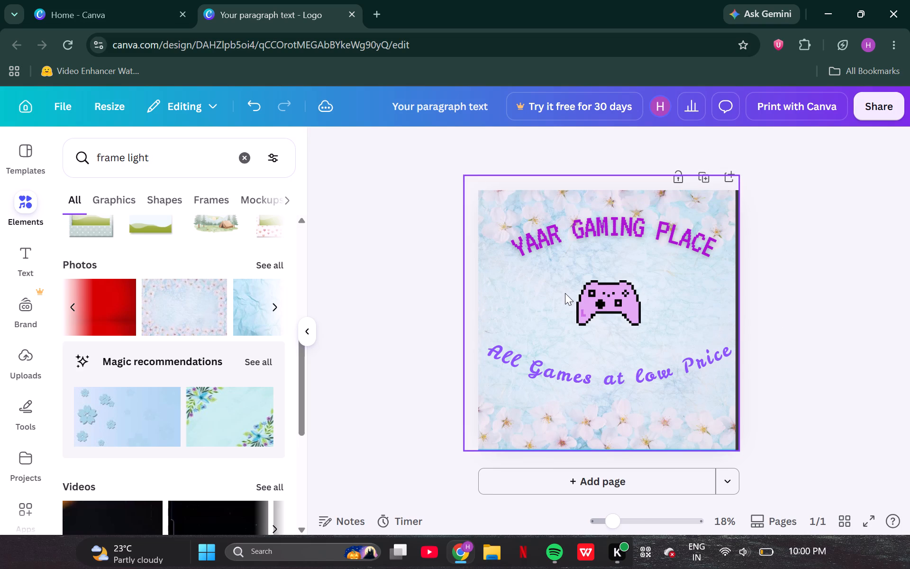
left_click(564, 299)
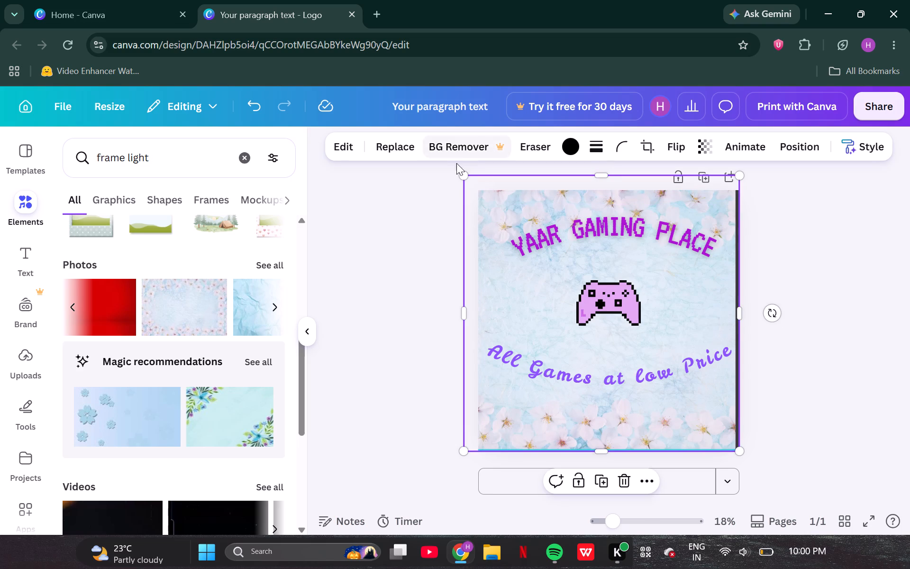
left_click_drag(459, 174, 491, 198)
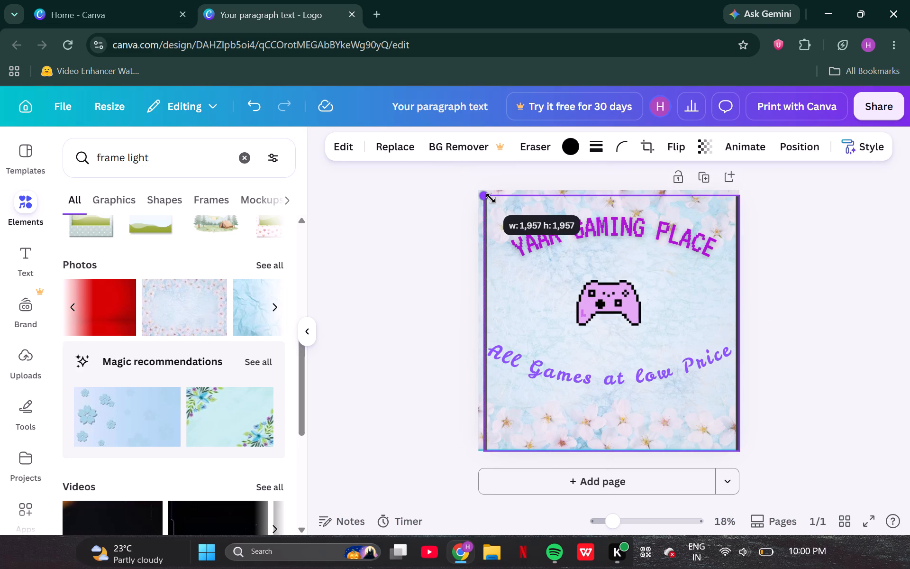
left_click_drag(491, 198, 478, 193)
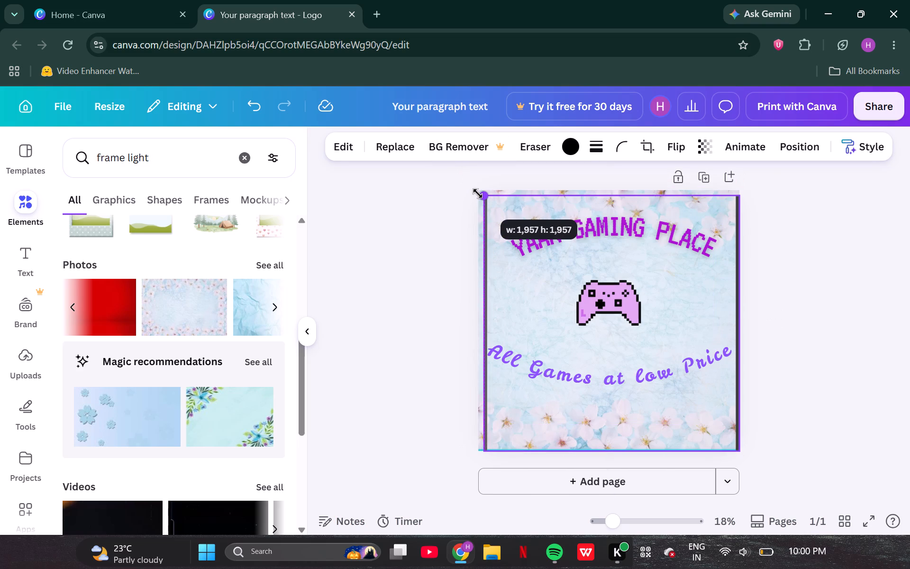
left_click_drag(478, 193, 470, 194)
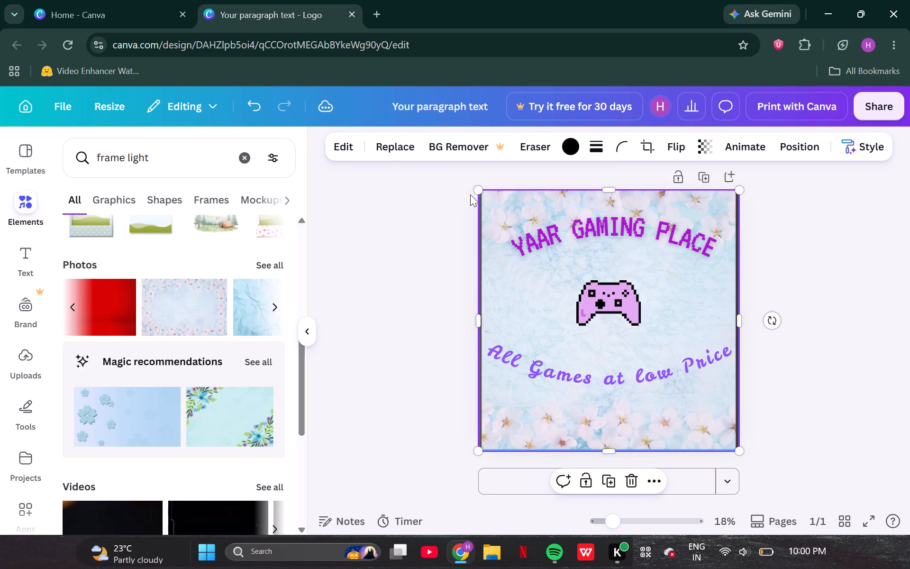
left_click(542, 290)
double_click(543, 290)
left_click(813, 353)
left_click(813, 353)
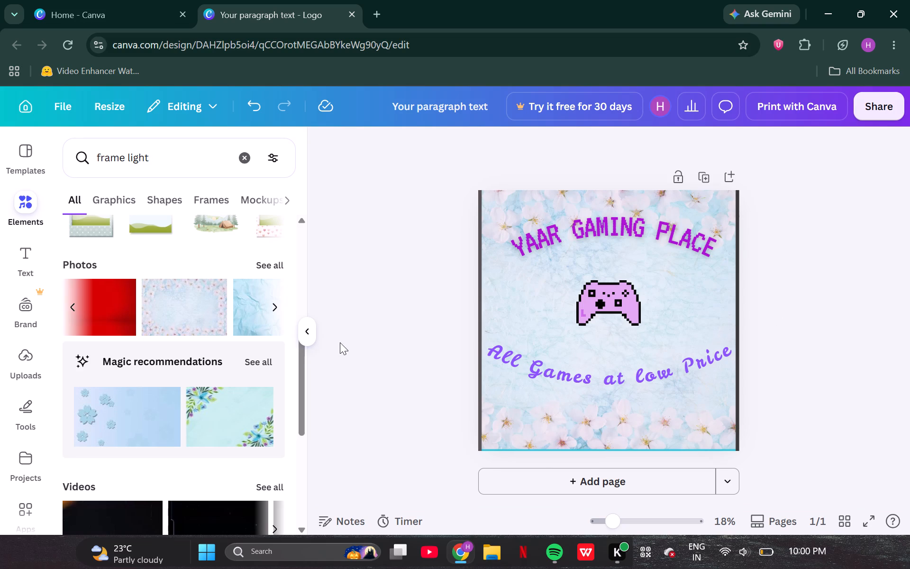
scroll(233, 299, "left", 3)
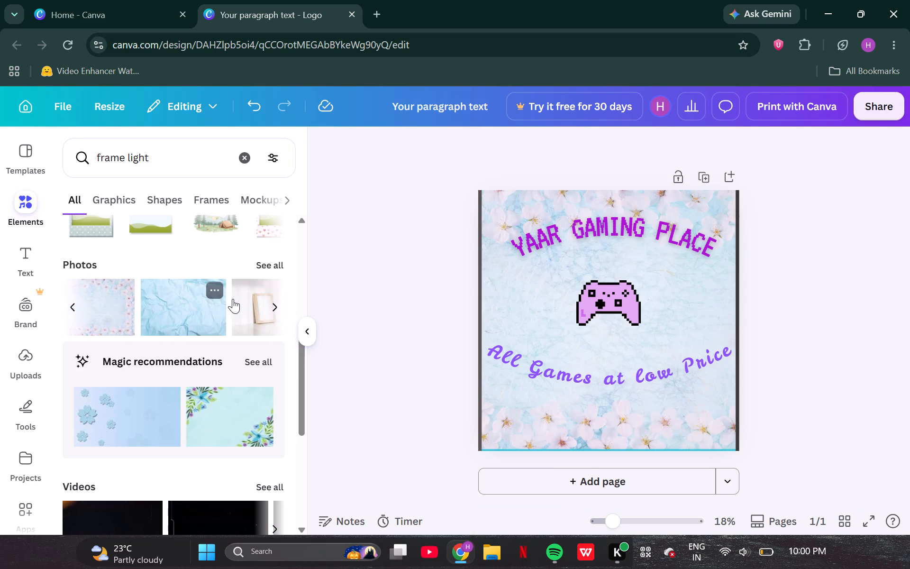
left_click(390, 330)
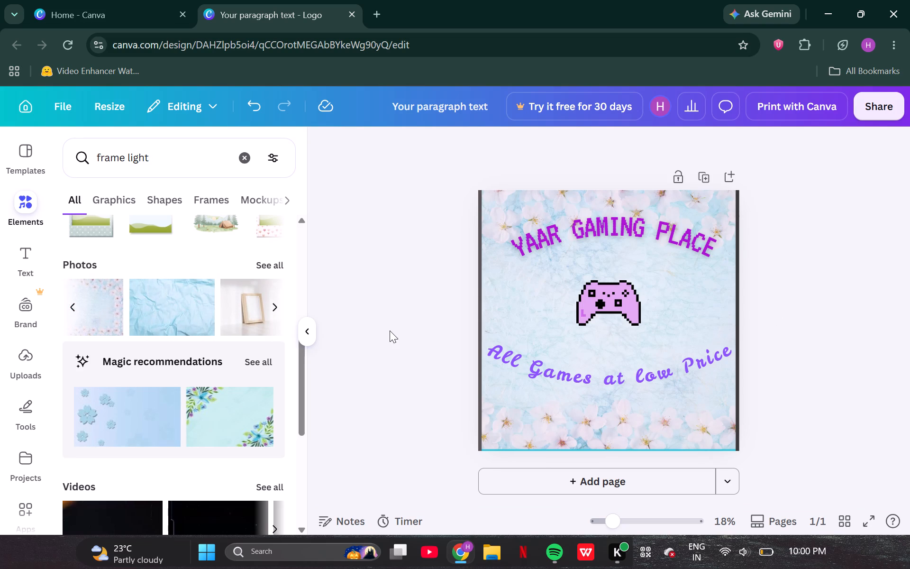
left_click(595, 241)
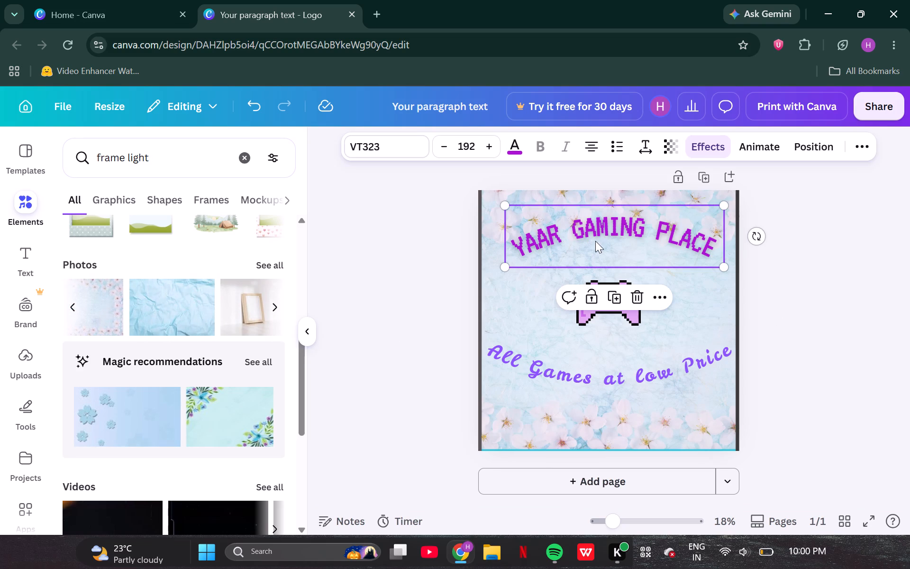
Move the tagline "All Games at low Price" slightly lower, centred just above the bottom blossoms.
left_click_drag(583, 373, 582, 385)
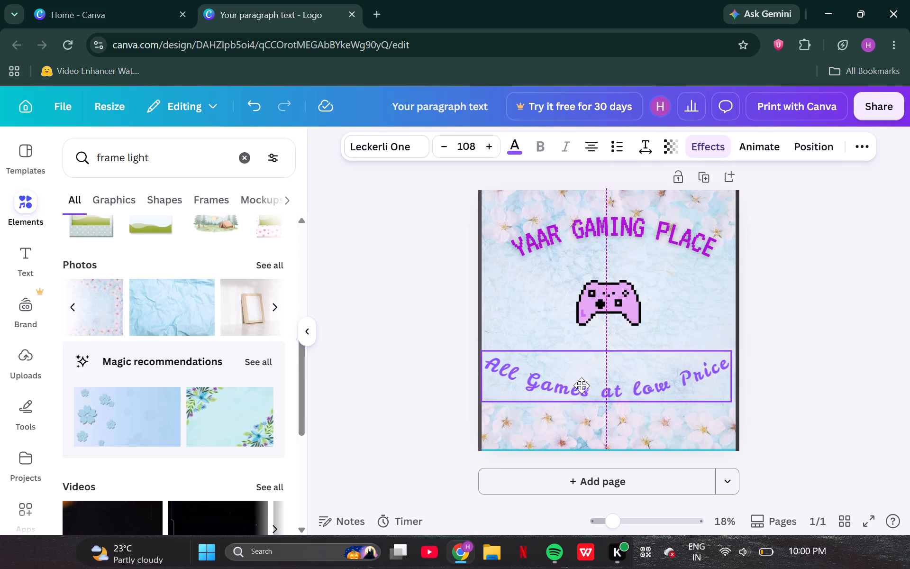
left_click_drag(582, 385, 582, 390)
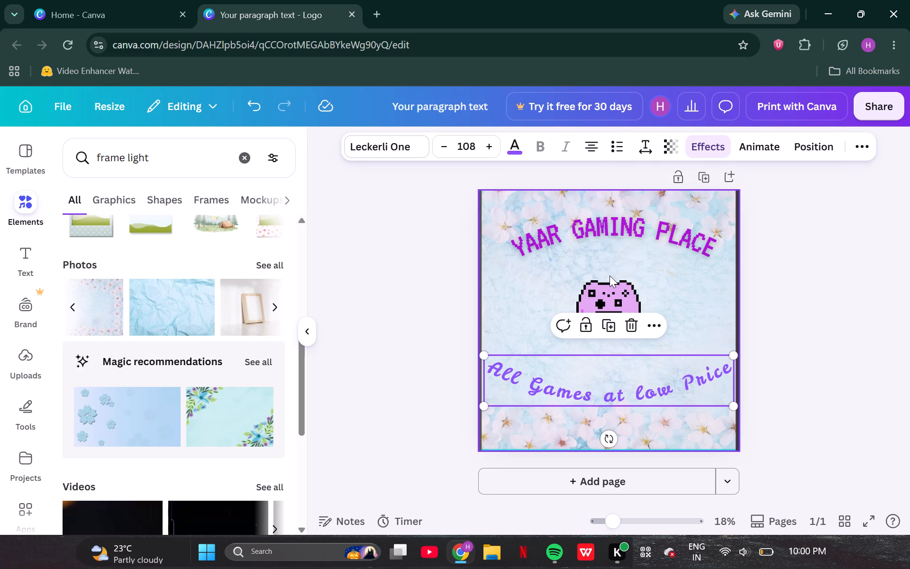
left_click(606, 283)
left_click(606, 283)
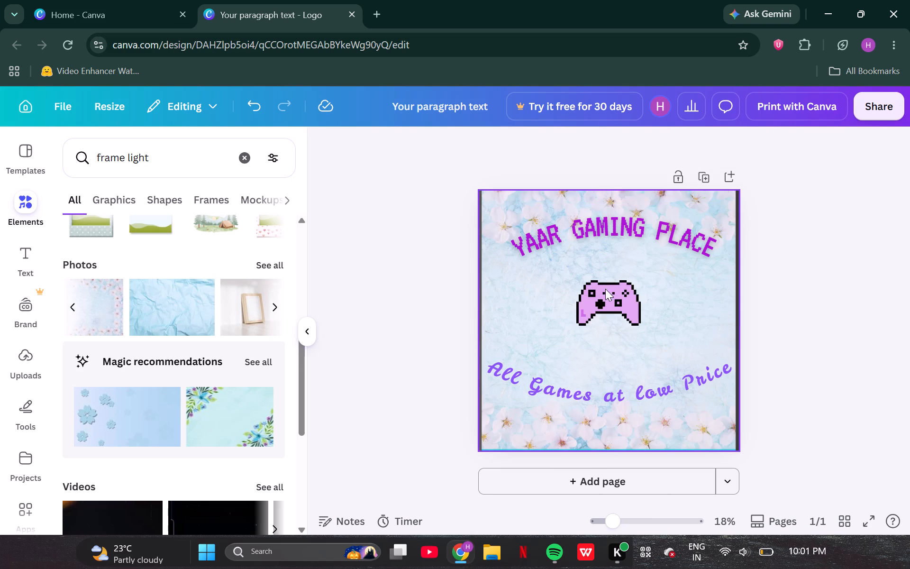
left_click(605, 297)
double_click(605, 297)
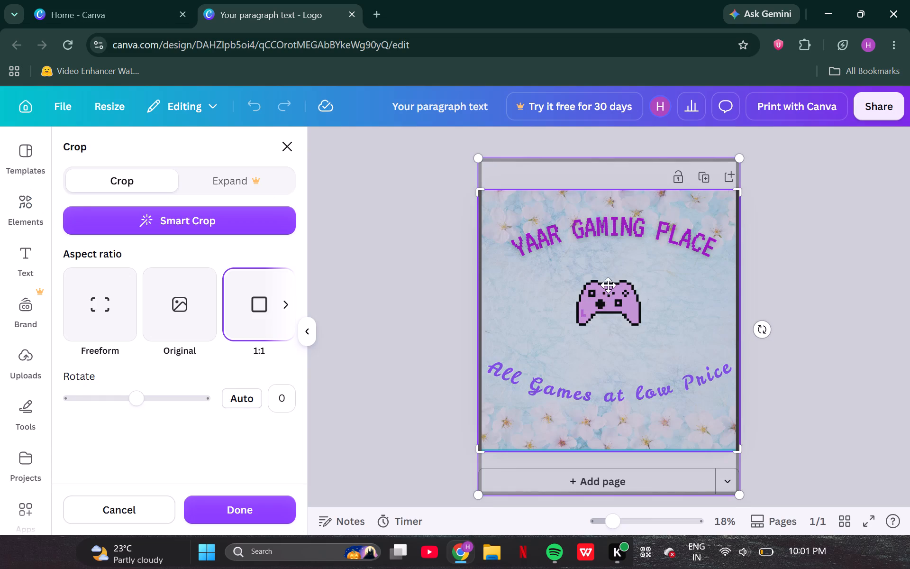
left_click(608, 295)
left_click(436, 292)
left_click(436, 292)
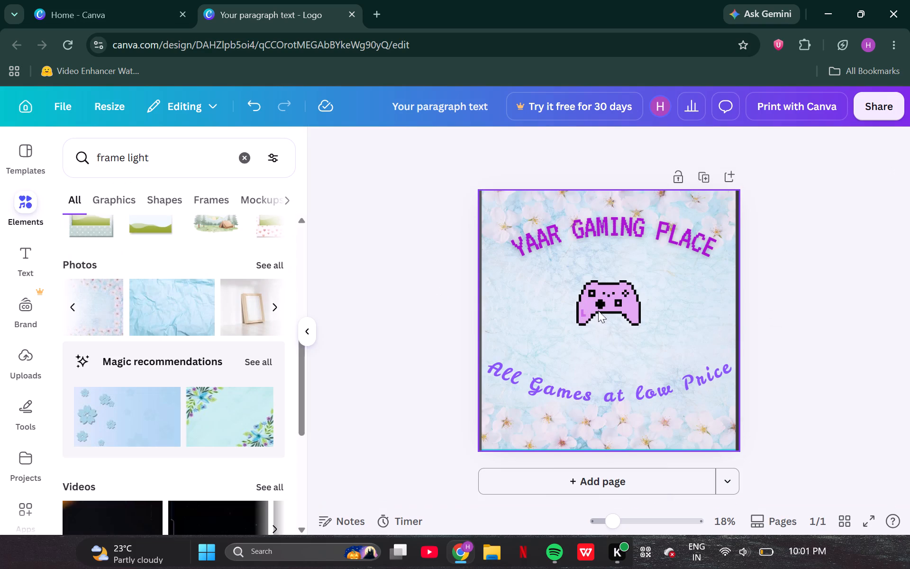
Move the curved title "YAAR GAMING PLACE" down, clear of the top blossoms and just above the controller.
left_click_drag(608, 224, 607, 247)
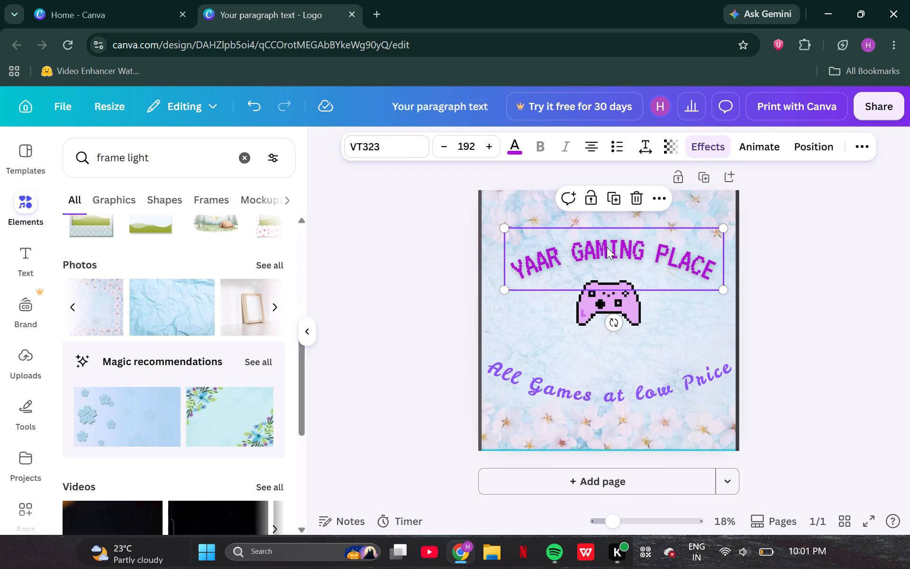
left_click(802, 321)
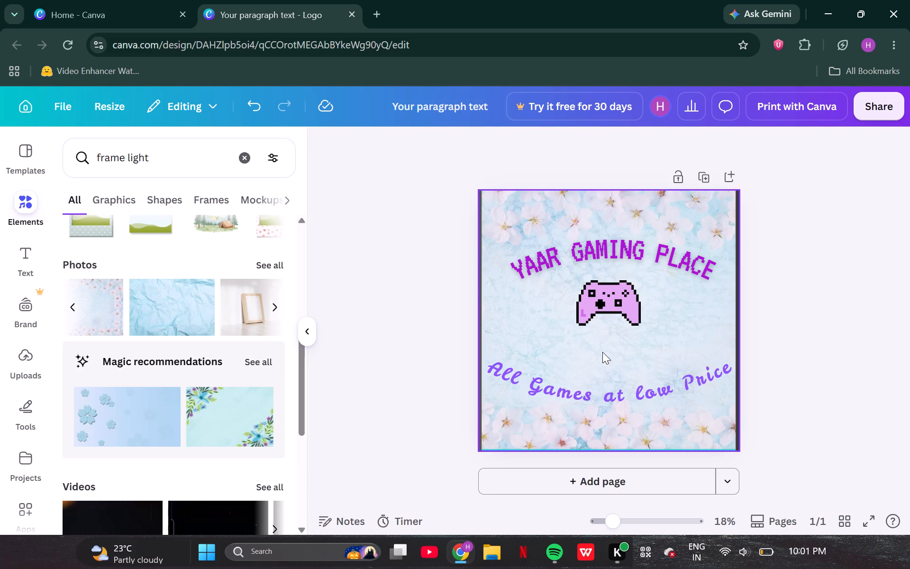
Add the recently used curved "Spooky" text style and place it between the controller and the tagline.
left_click(6, 269)
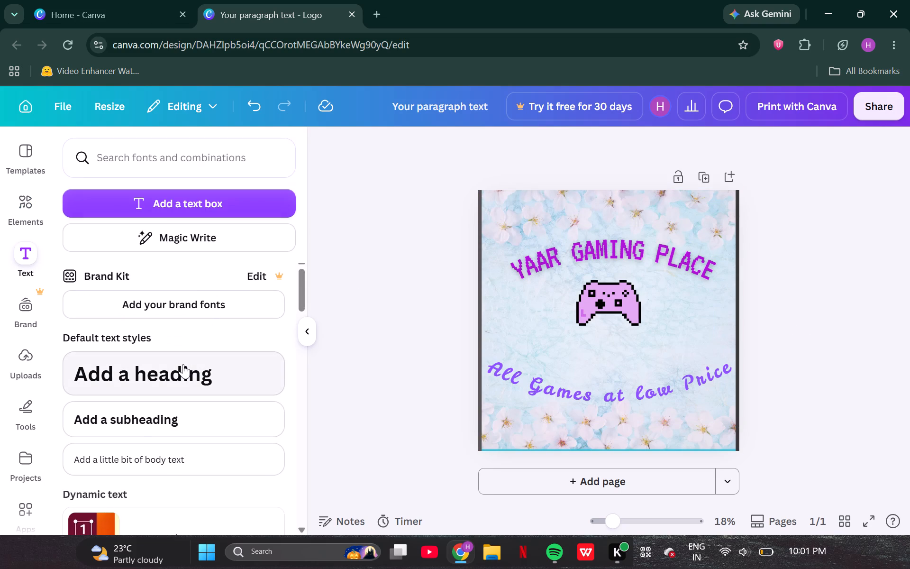
scroll(183, 364, "down", 5)
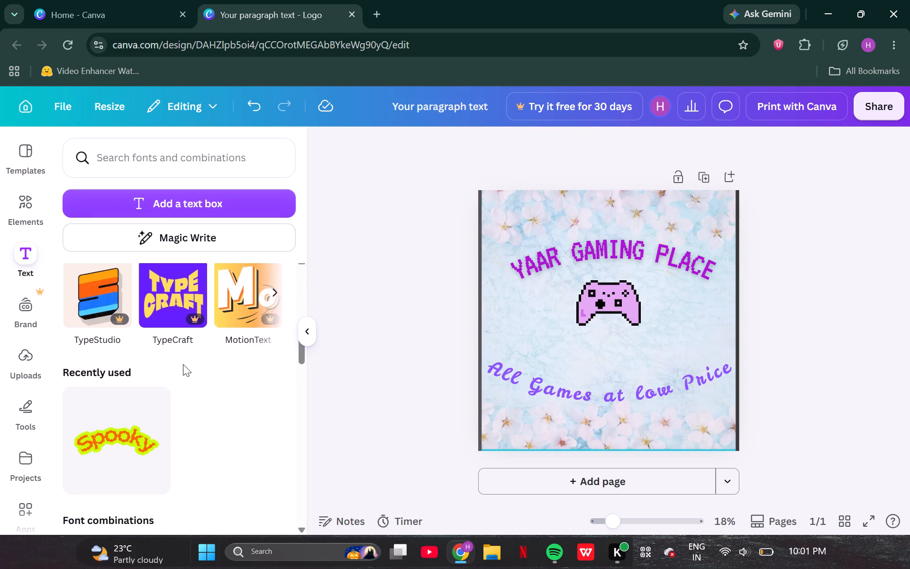
scroll(183, 364, "down", 3)
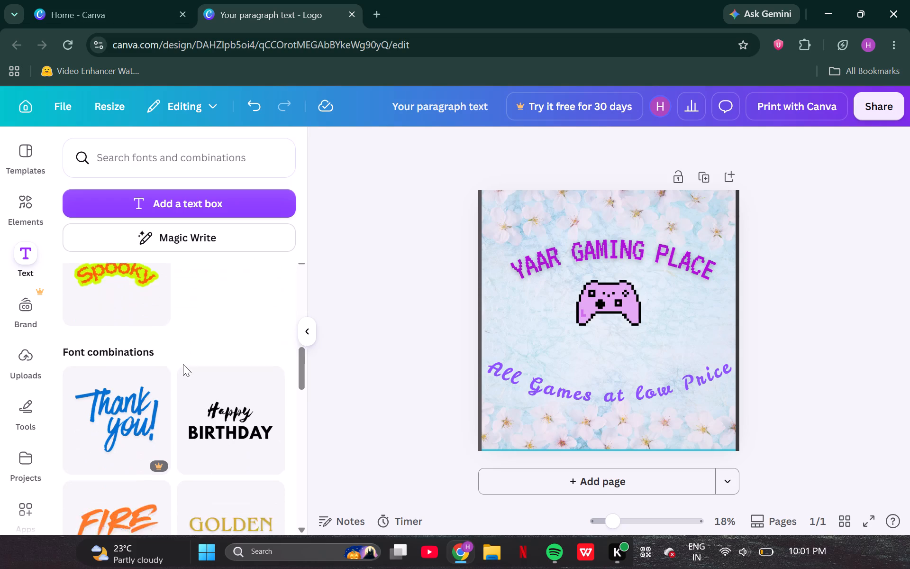
scroll(183, 364, "down", 2)
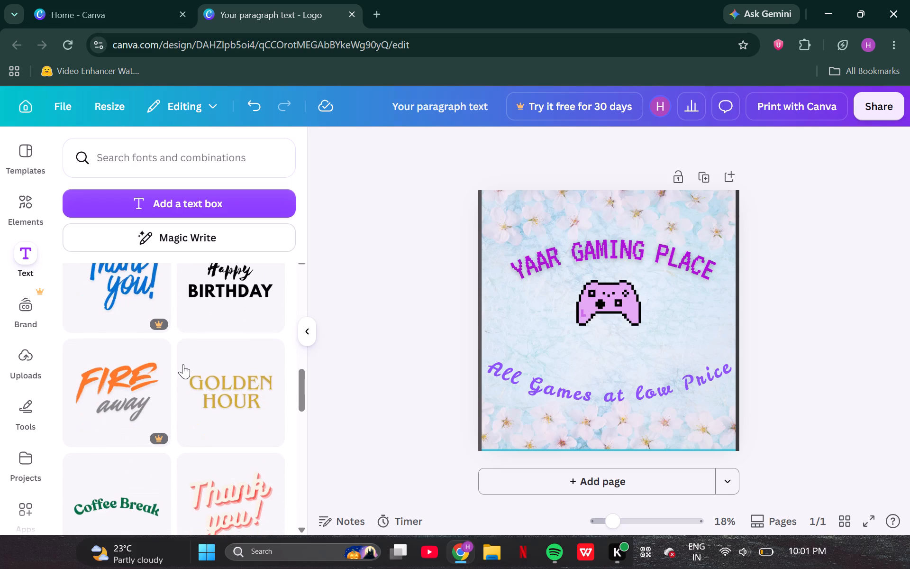
scroll(158, 367, "up", 4)
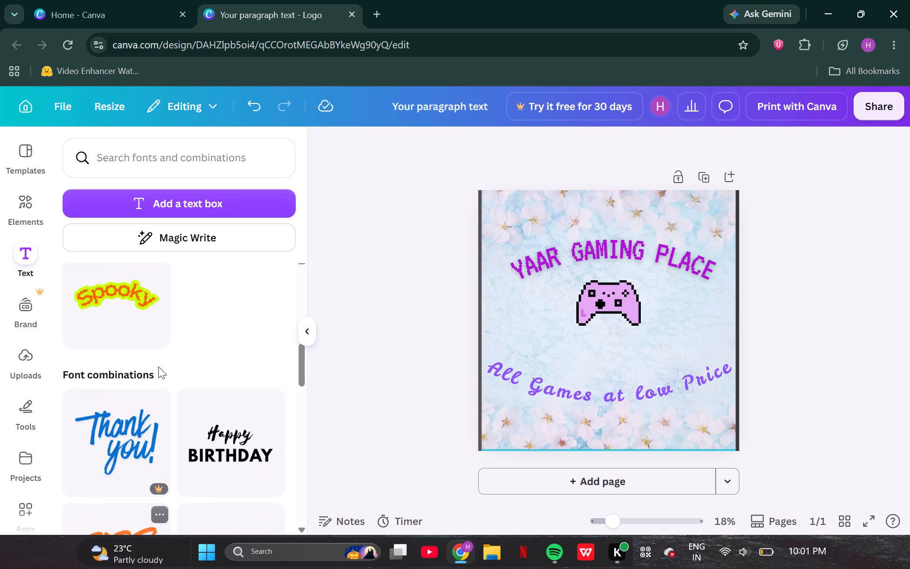
left_click(127, 295)
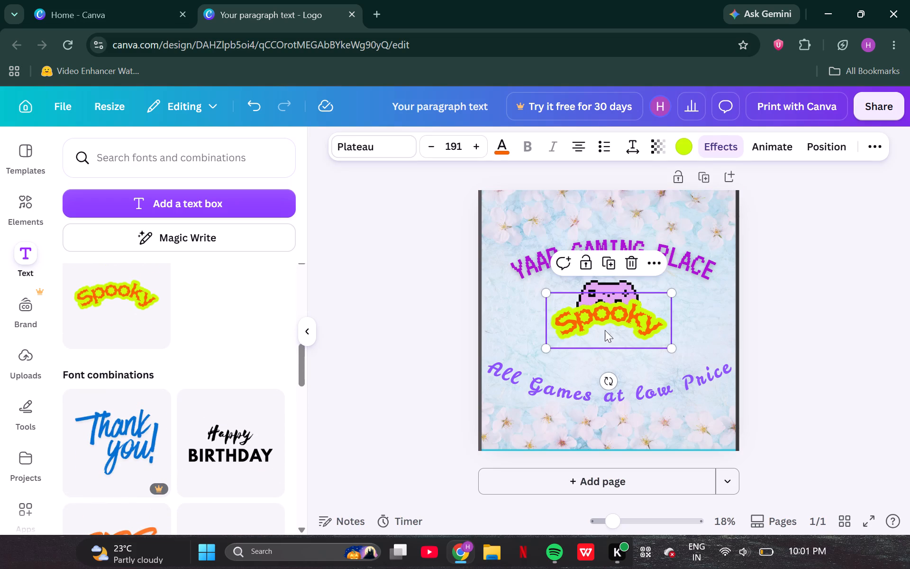
left_click_drag(605, 330, 606, 370)
Replace the "Spooky" wording with "Must Visit".
left_click(610, 350)
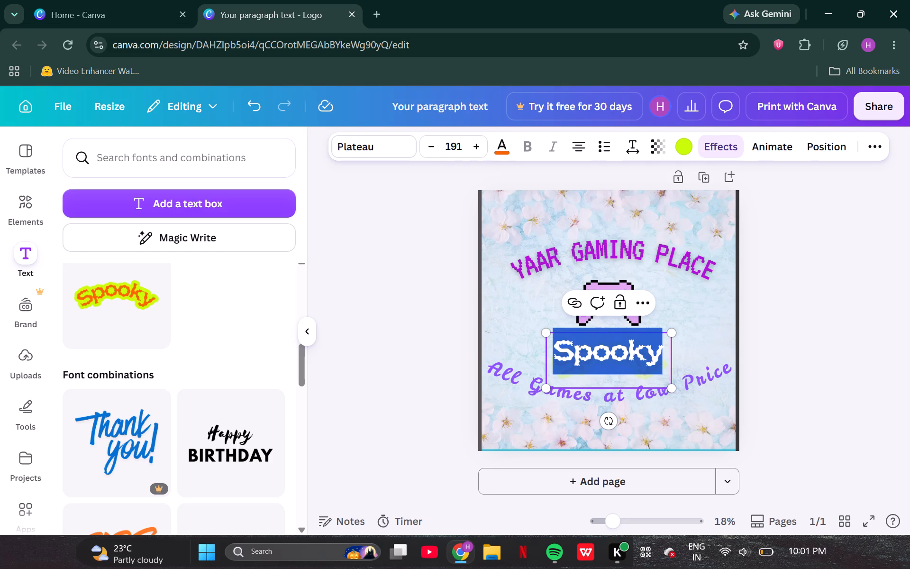
type("Must")
key("space")
type("Vus")
key("BackSpace")
key("BackSpace")
key("BackSpace")
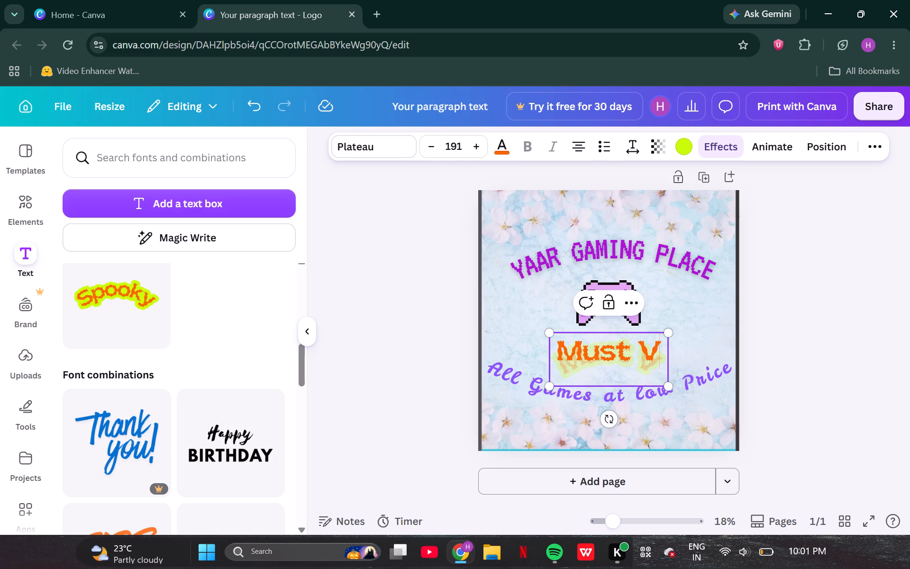
type("Vis")
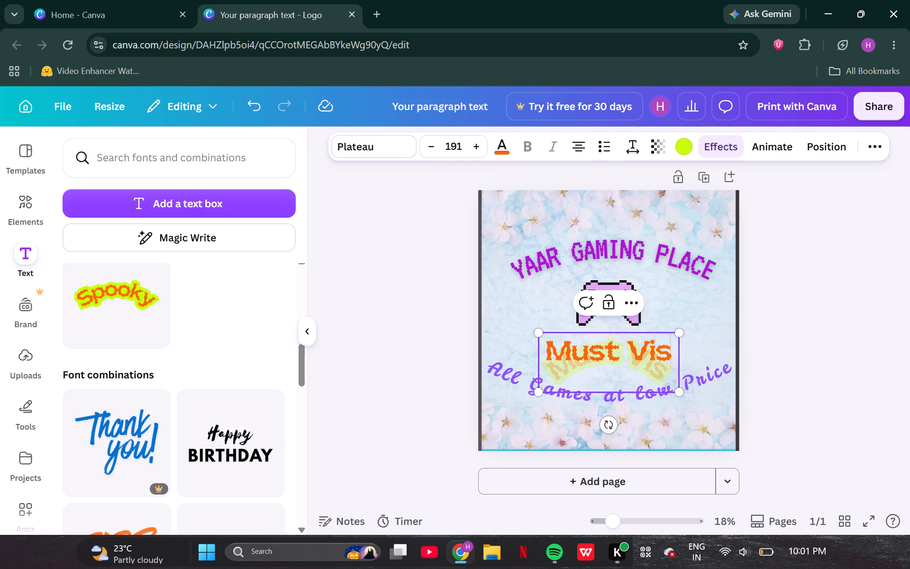
type("it")
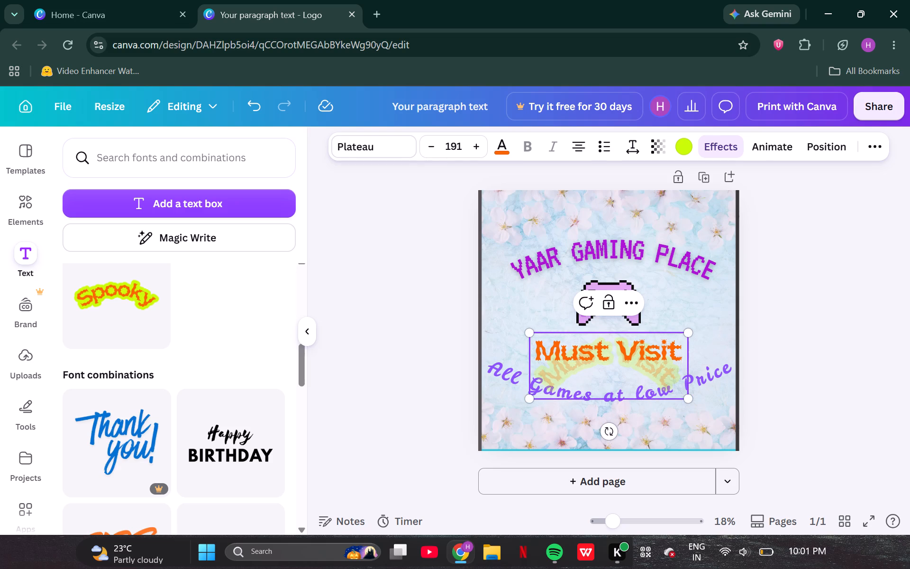
Change the effect colour of the "Must Visit" text to the dark purple already used for the title.
left_click(681, 145)
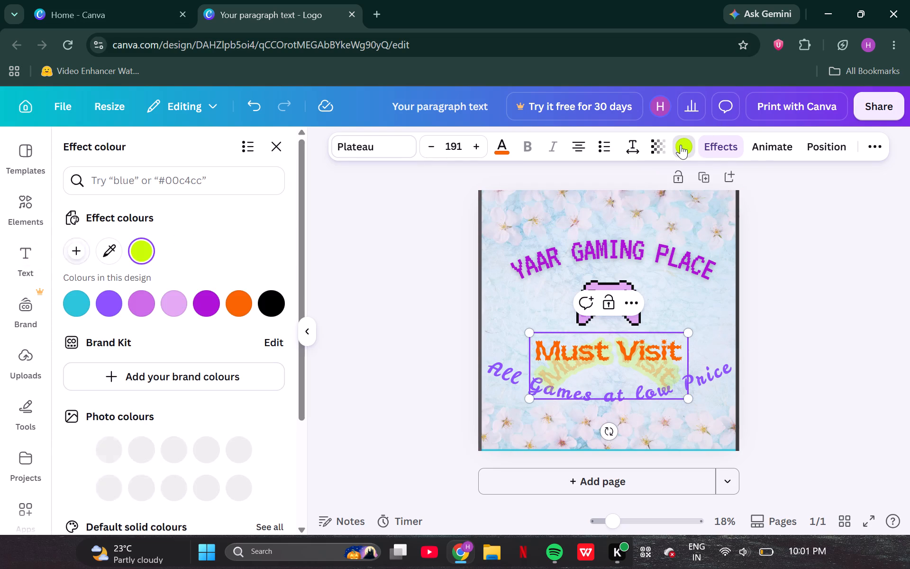
left_click(172, 308)
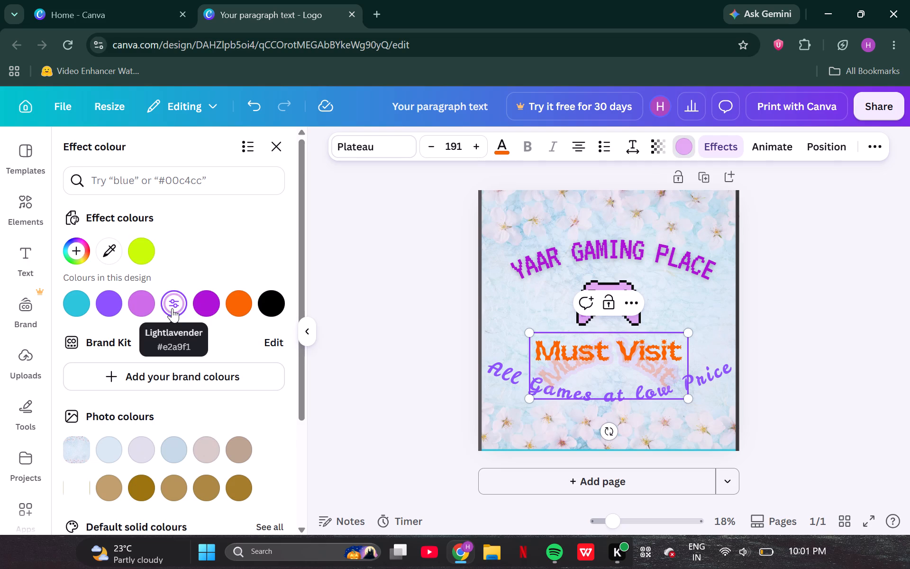
left_click(198, 305)
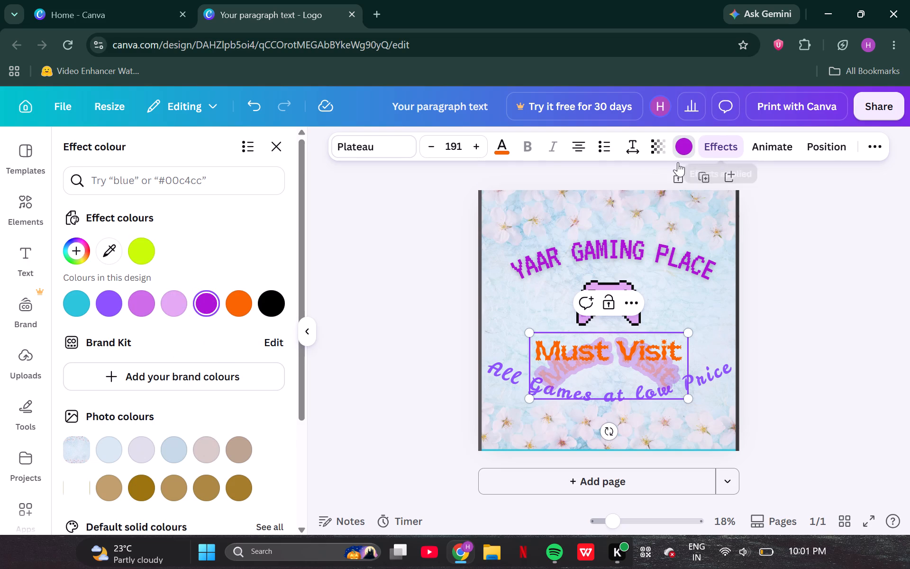
Recolour the orange fill of the "Must Visit" text to the dark purple of the title, applying the change to all matching colours.
left_click(506, 158)
left_click(504, 156)
left_click(170, 256)
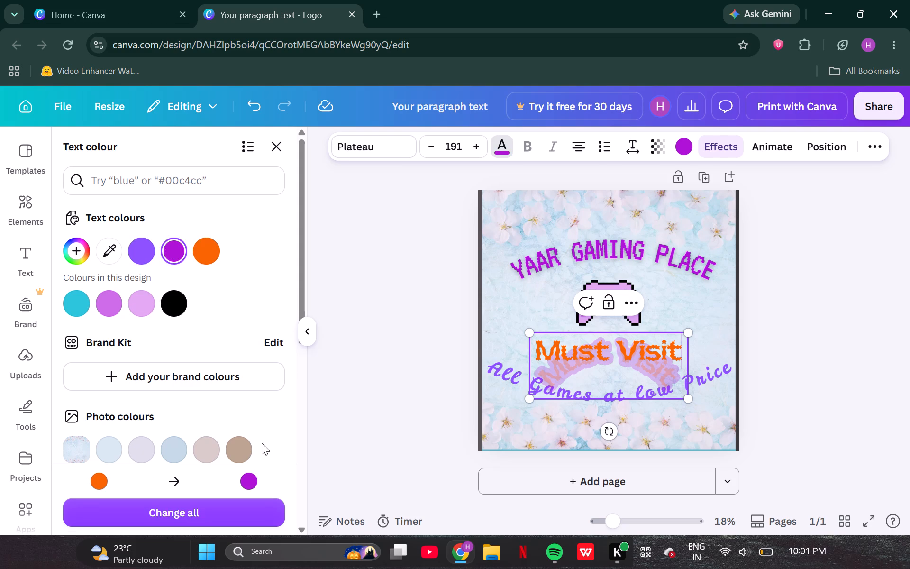
left_click(229, 505)
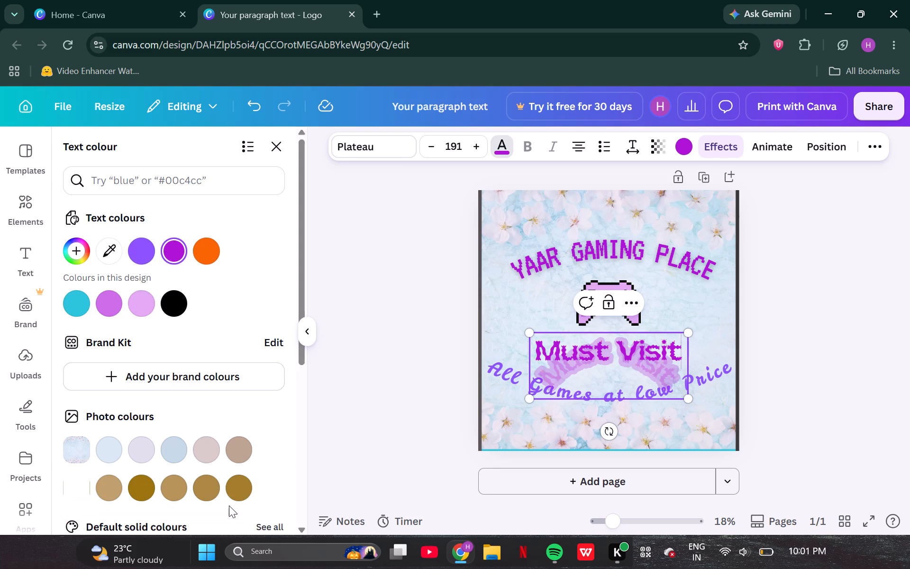
left_click(375, 404)
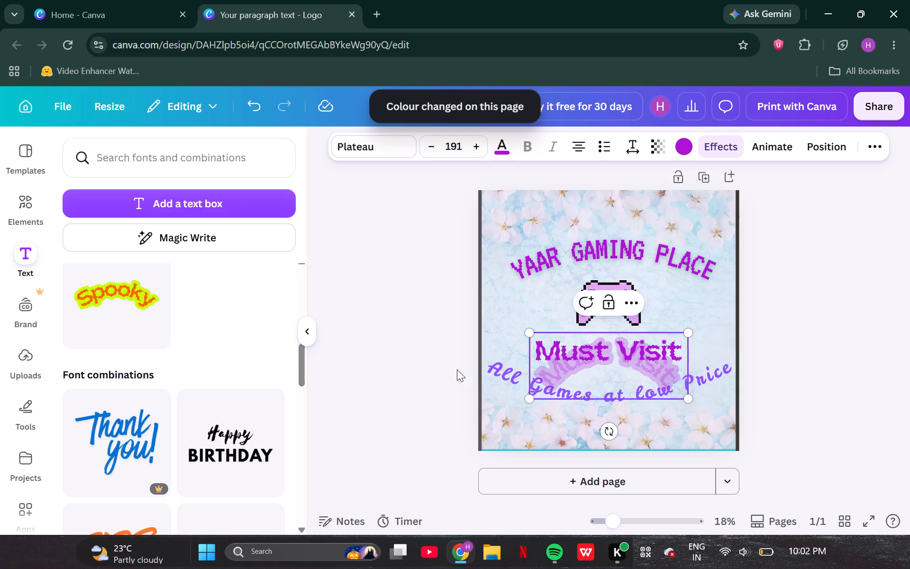
Change the curve of the "Must Visit" text to a very slight downward bend of about -11.
left_click(602, 360)
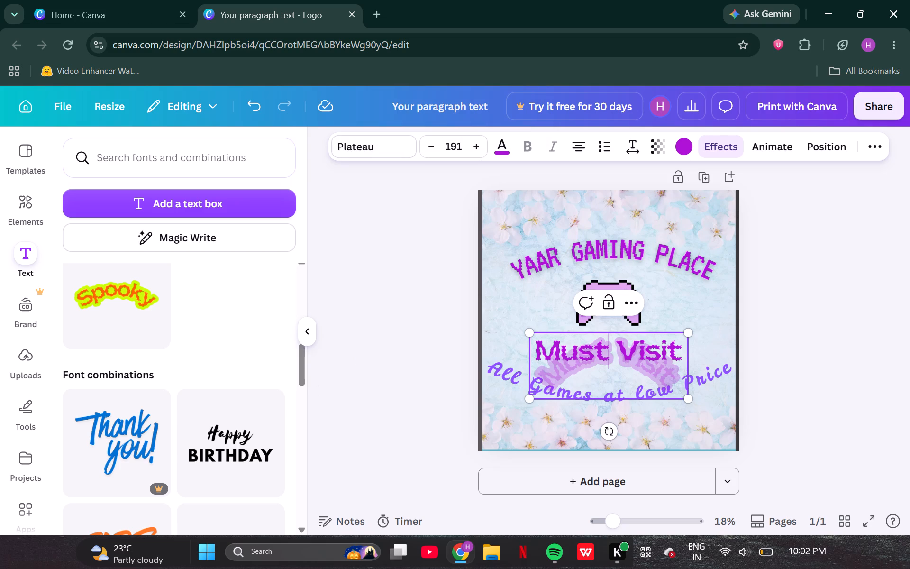
left_click(727, 142)
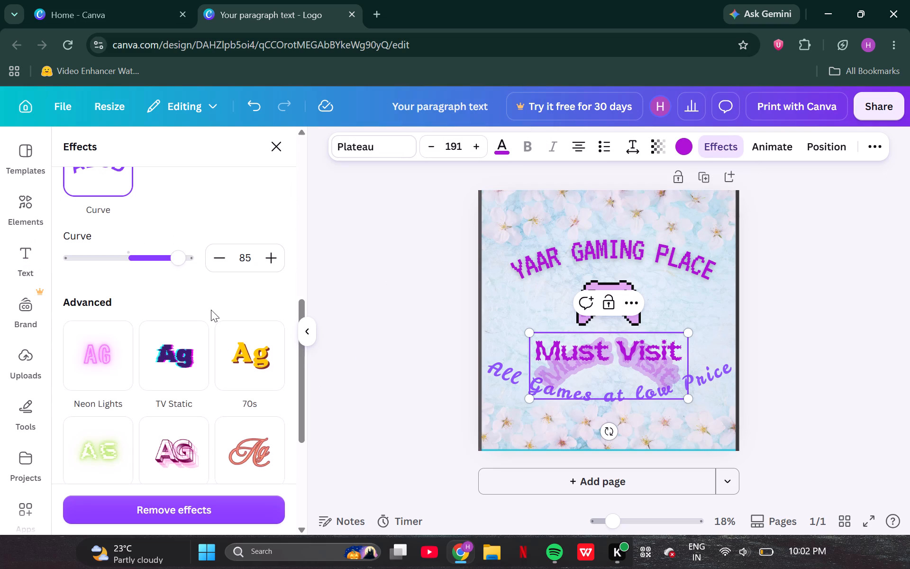
left_click_drag(170, 264, 124, 279)
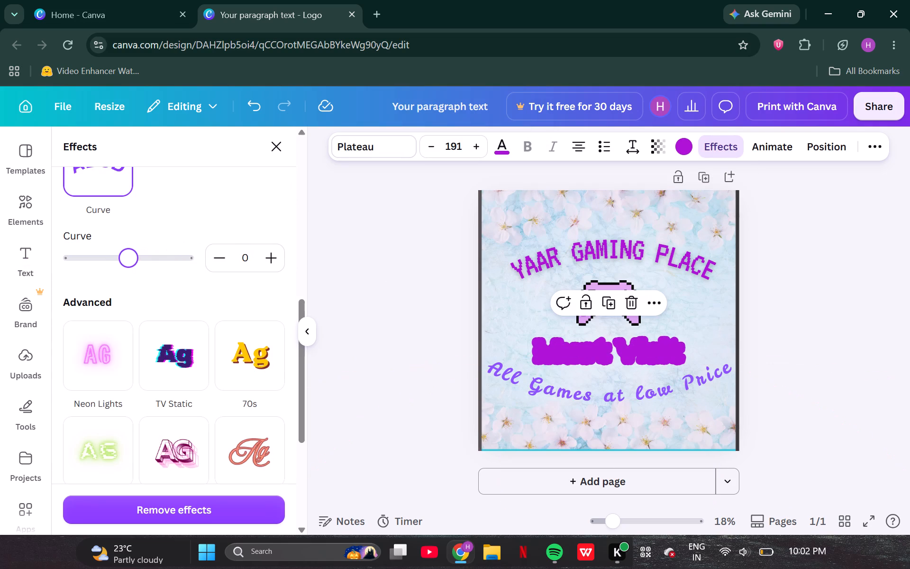
left_click_drag(124, 279, 122, 279)
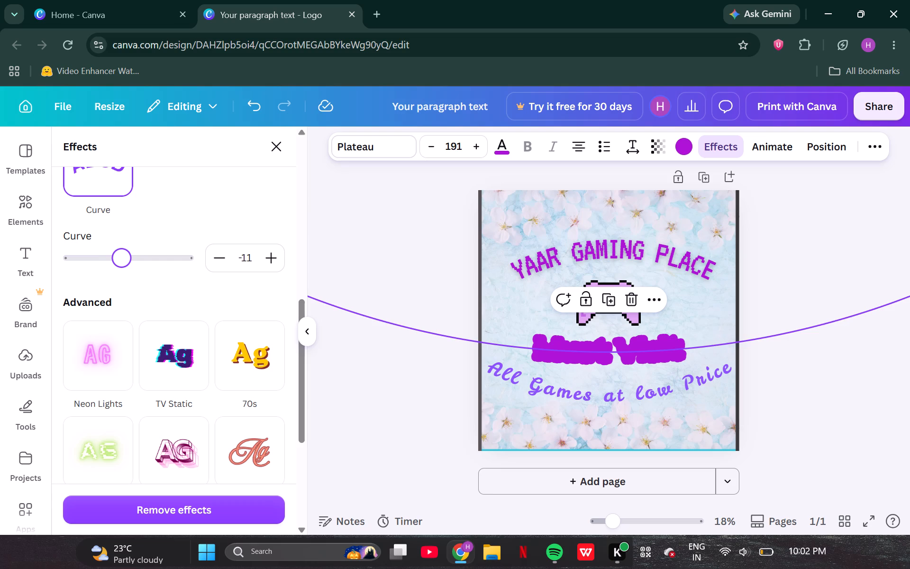
left_click_drag(122, 279, 123, 280)
left_click(409, 302)
left_click(409, 302)
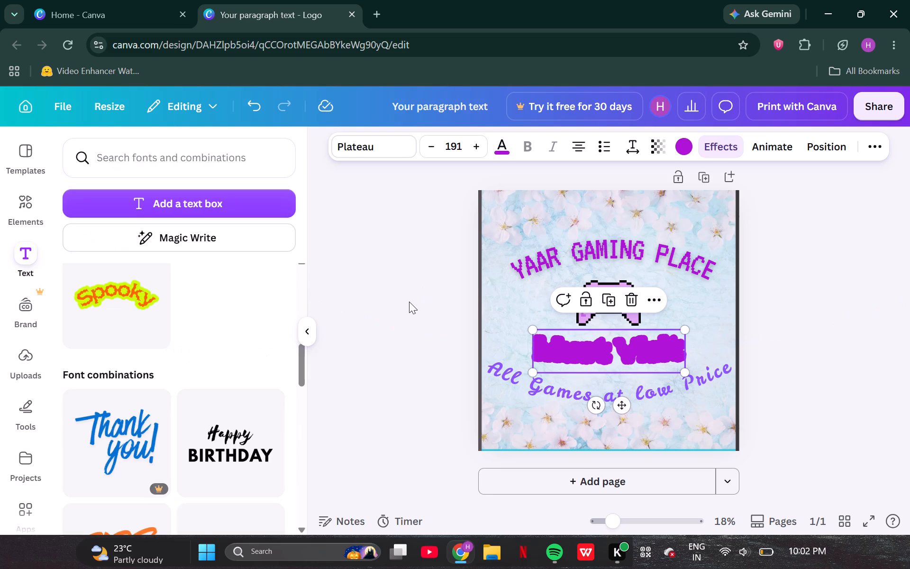
Set the effect colour of the "Must Visit" text to the black already used in the design, after trying the lighter purples.
left_click(632, 344)
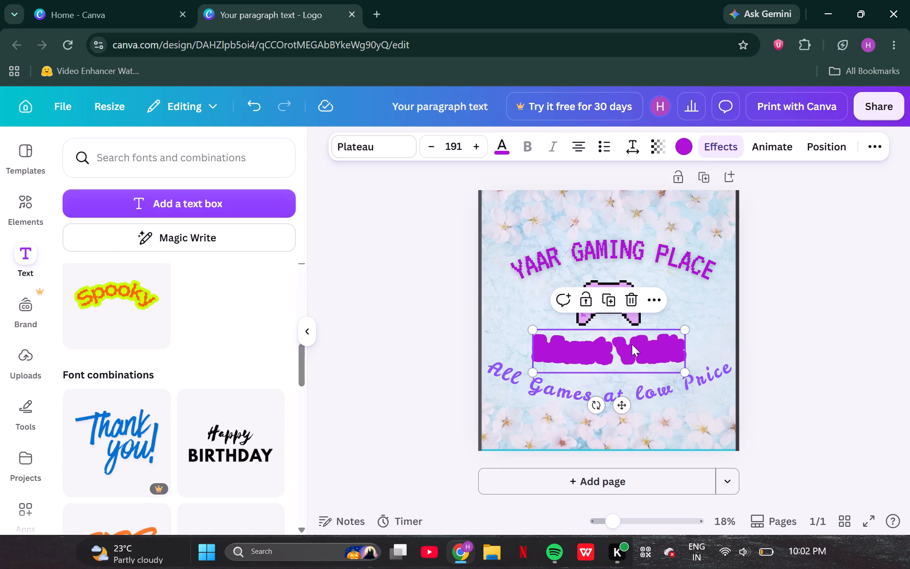
left_click(678, 147)
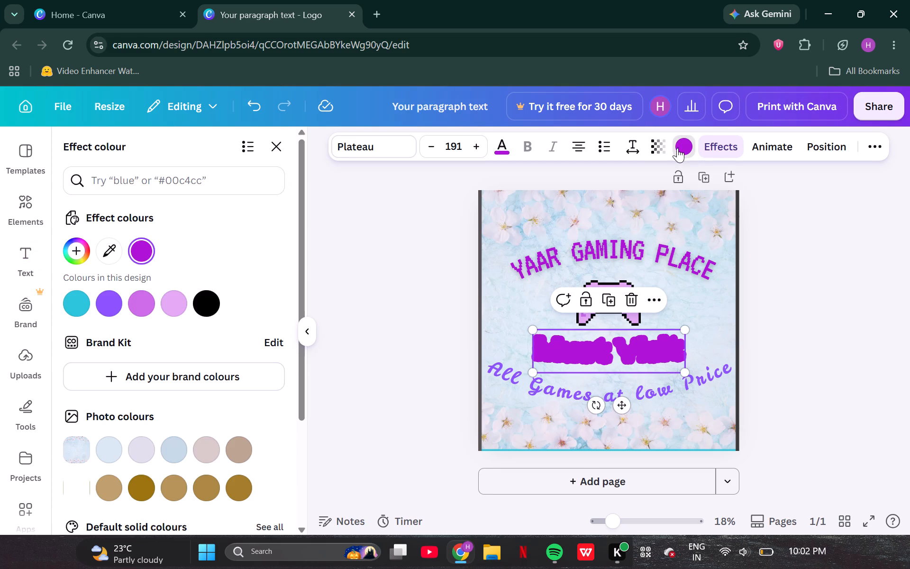
left_click(146, 312)
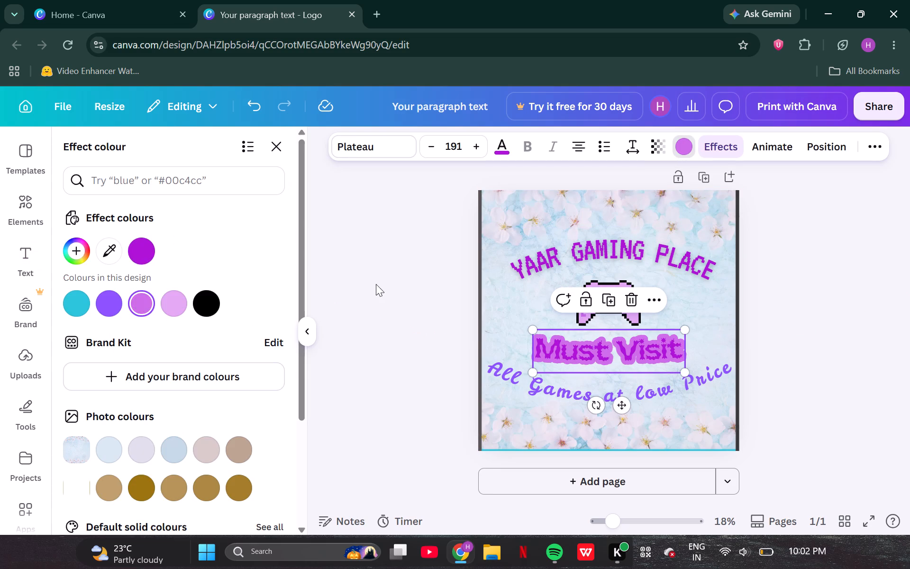
left_click(186, 305)
left_click(201, 303)
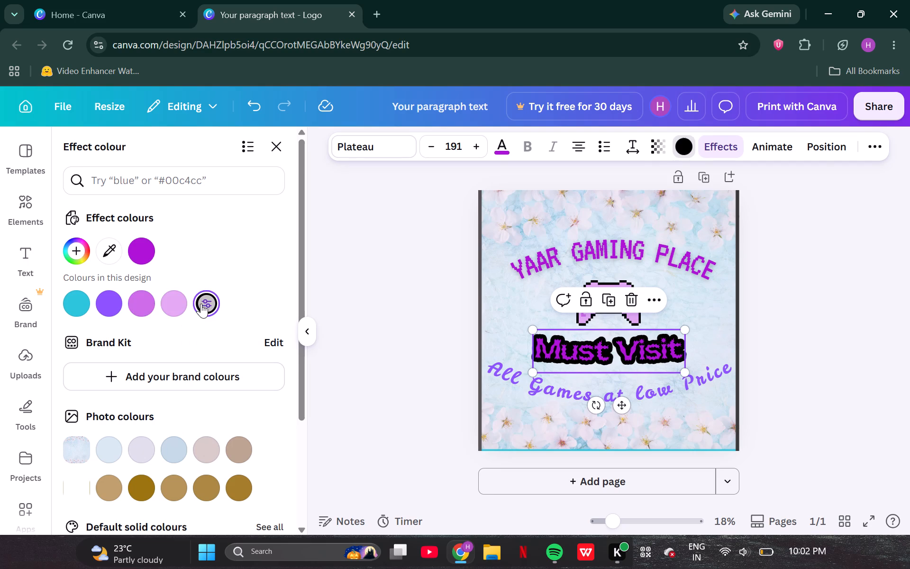
left_click(360, 296)
left_click(360, 296)
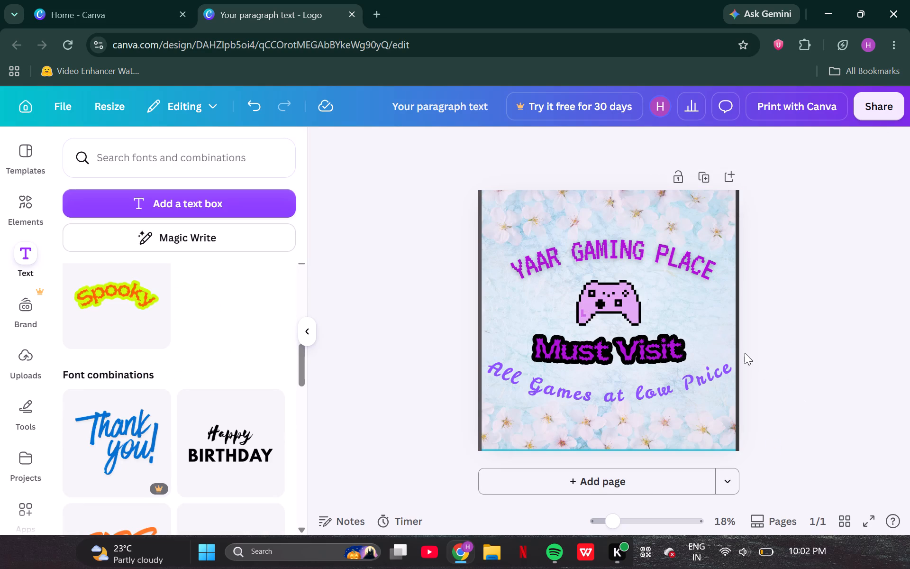
Review the overall logo composition up close and as a whole, and look through further font combinations.
left_click_drag(619, 519, 633, 519)
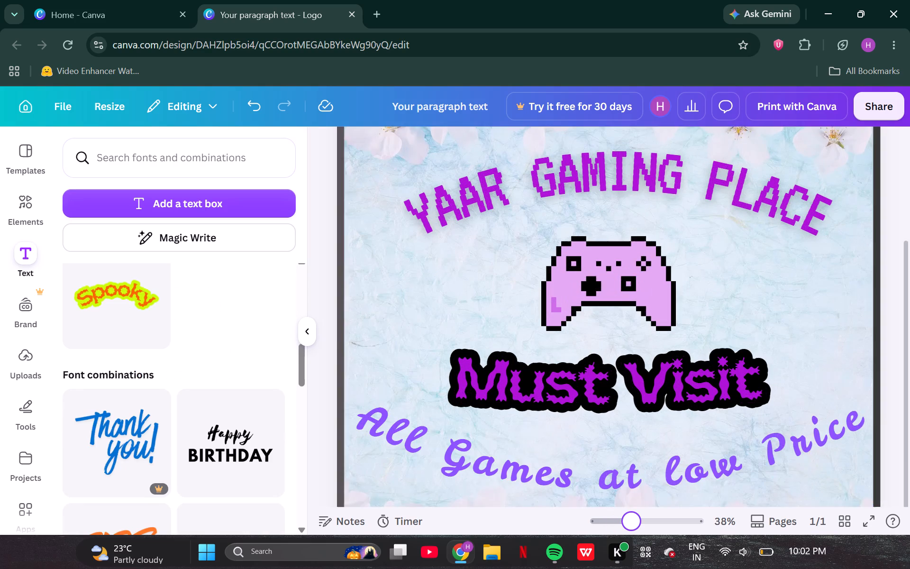
left_click_drag(633, 519, 601, 520)
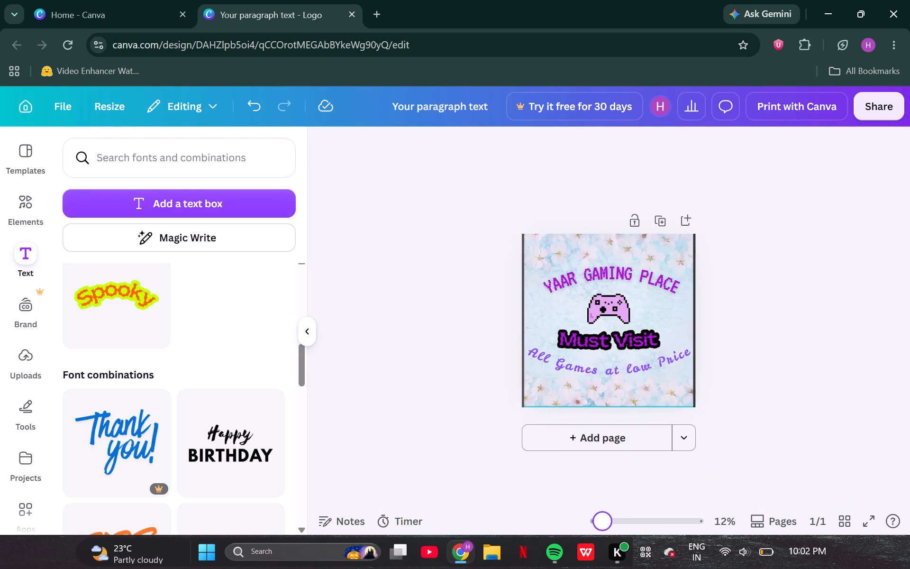
left_click_drag(601, 520, 613, 519)
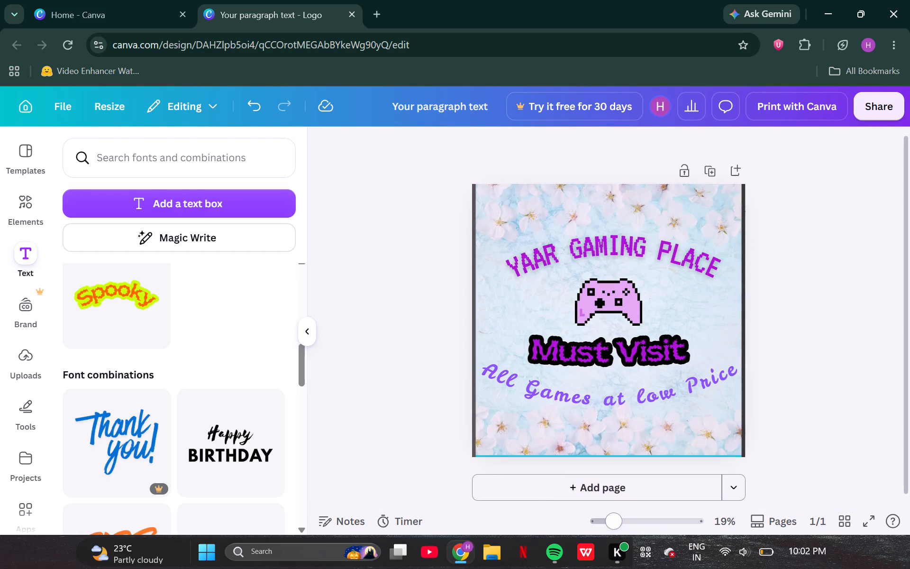
left_click(391, 374)
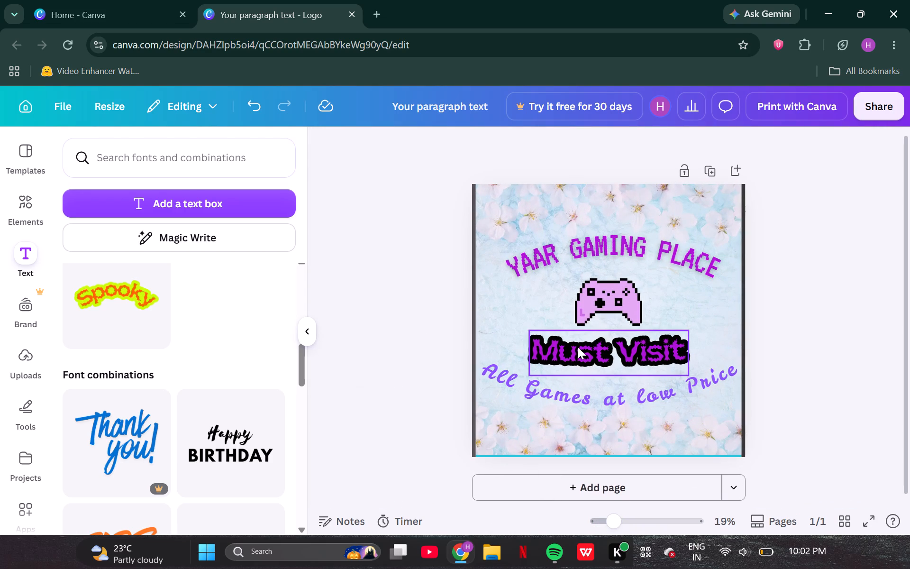
left_click(608, 315)
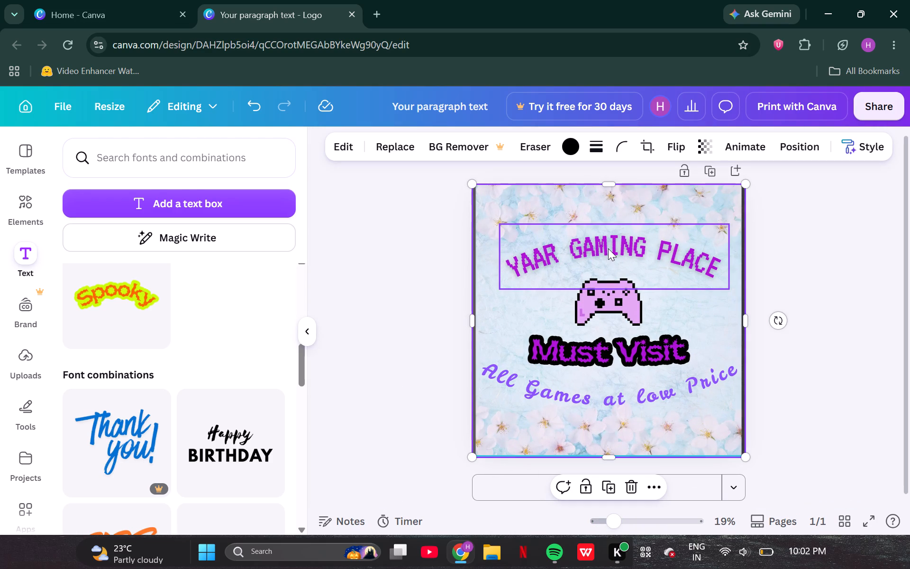
left_click(512, 209)
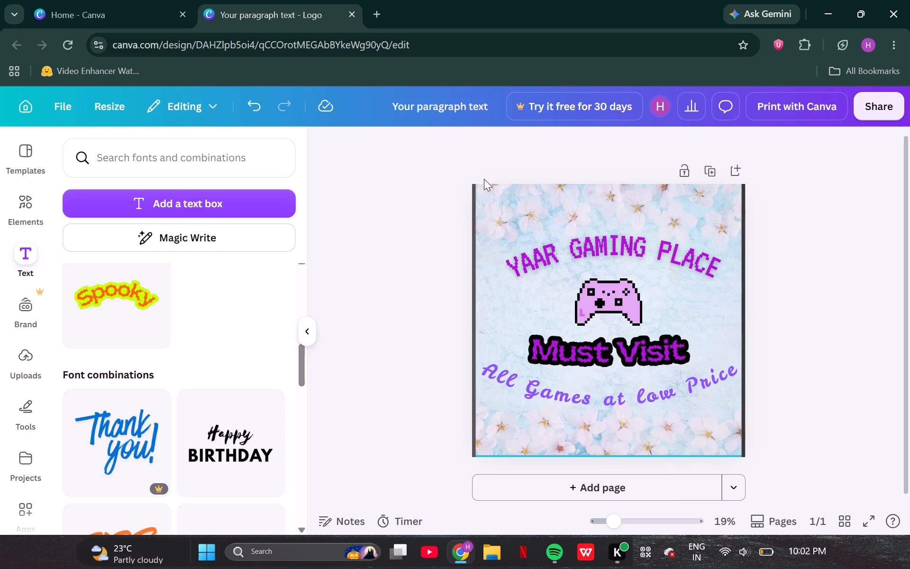
left_click(380, 227)
left_click_drag(380, 227, 332, 223)
scroll(162, 424, "down", 7)
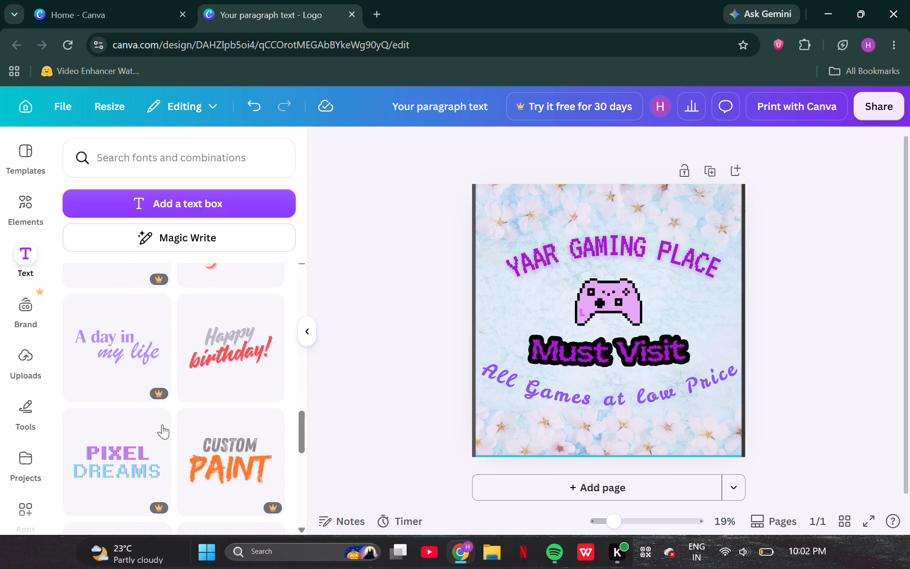
scroll(162, 424, "down", 6)
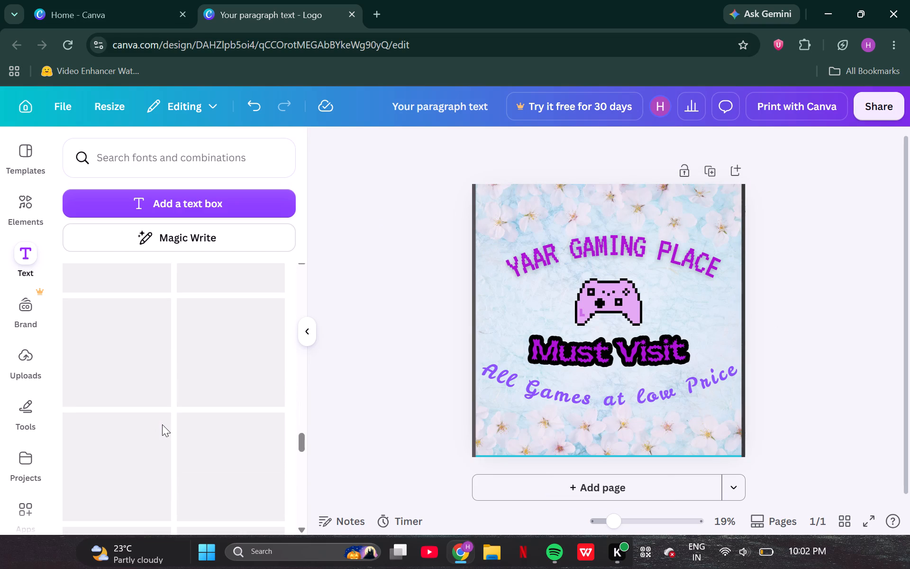
Space out the lettering around the controller by nudging the title up and the "Must Visit" text and tagline slightly down.
left_click_drag(602, 258, 602, 257)
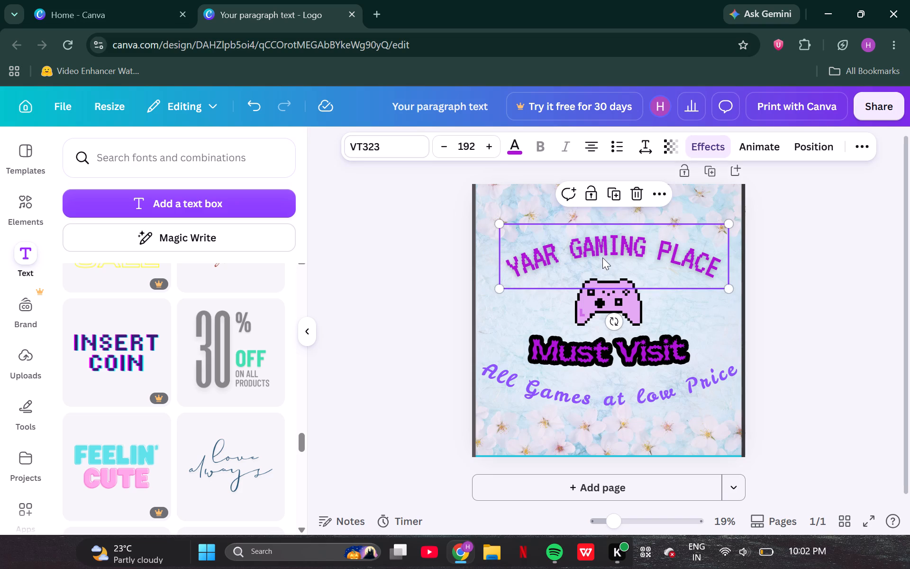
left_click_drag(602, 257, 601, 249)
left_click(610, 298)
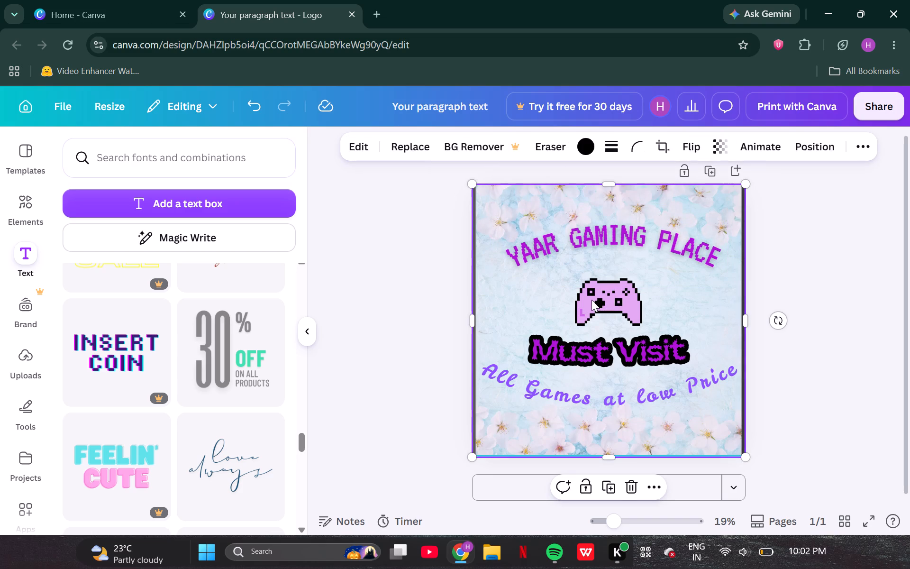
left_click(590, 345)
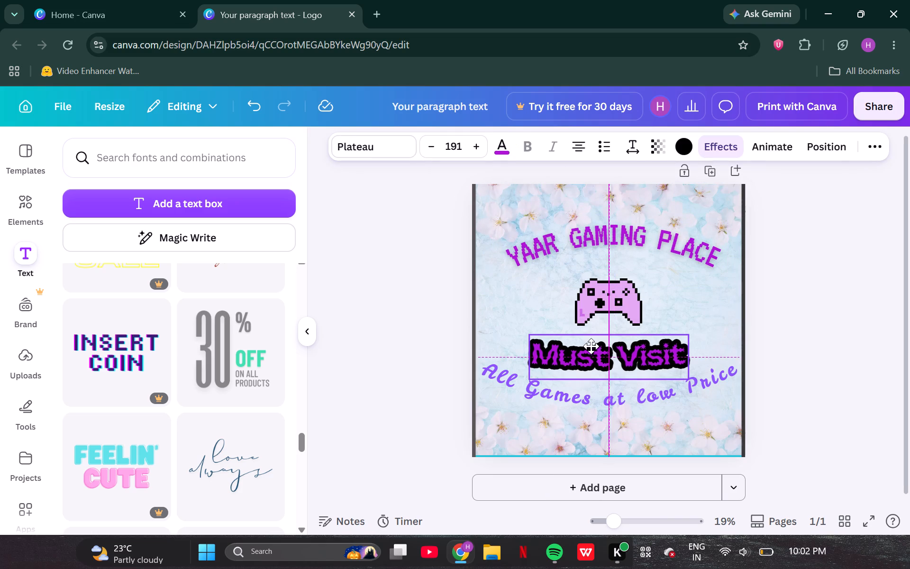
left_click_drag(582, 393, 581, 398)
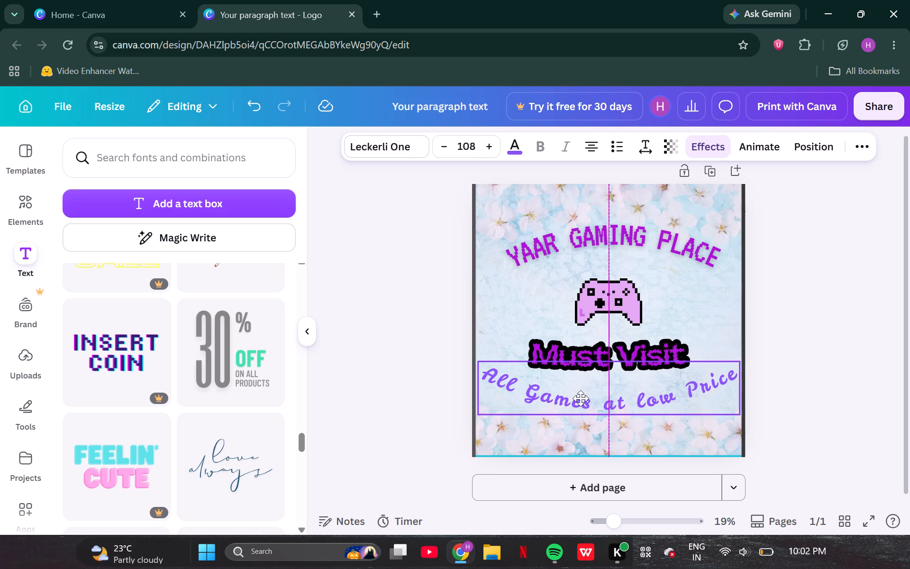
left_click_drag(581, 398, 584, 400)
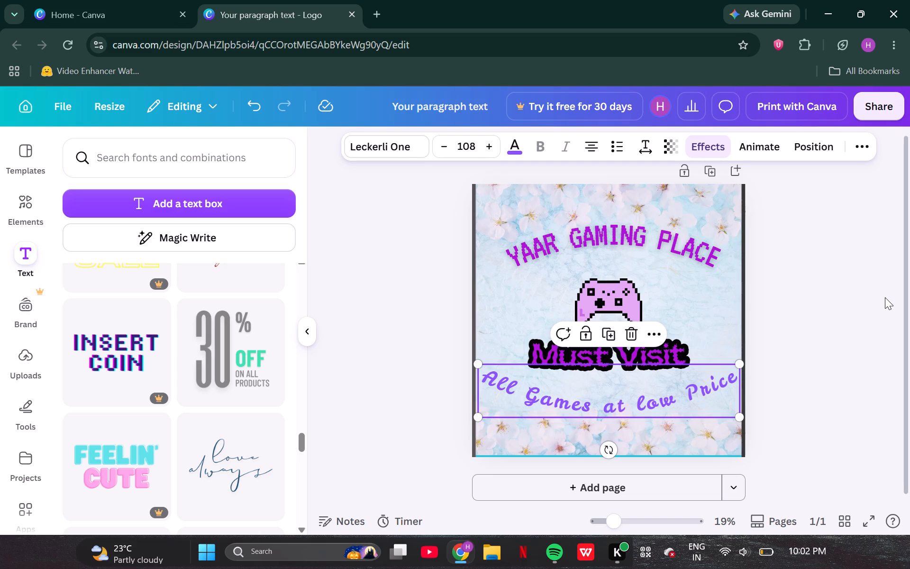
left_click(885, 297)
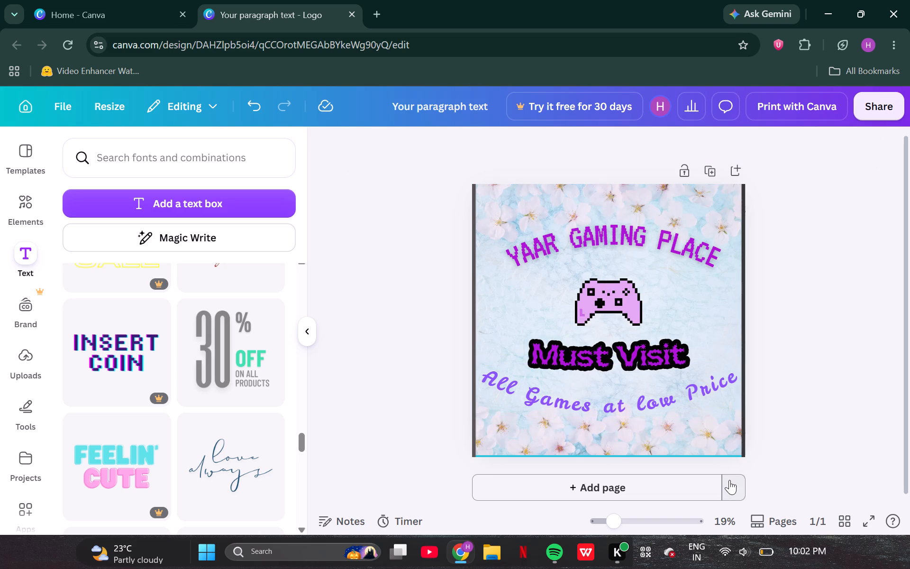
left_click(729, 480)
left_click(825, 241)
Open the elements library.
left_click(28, 208)
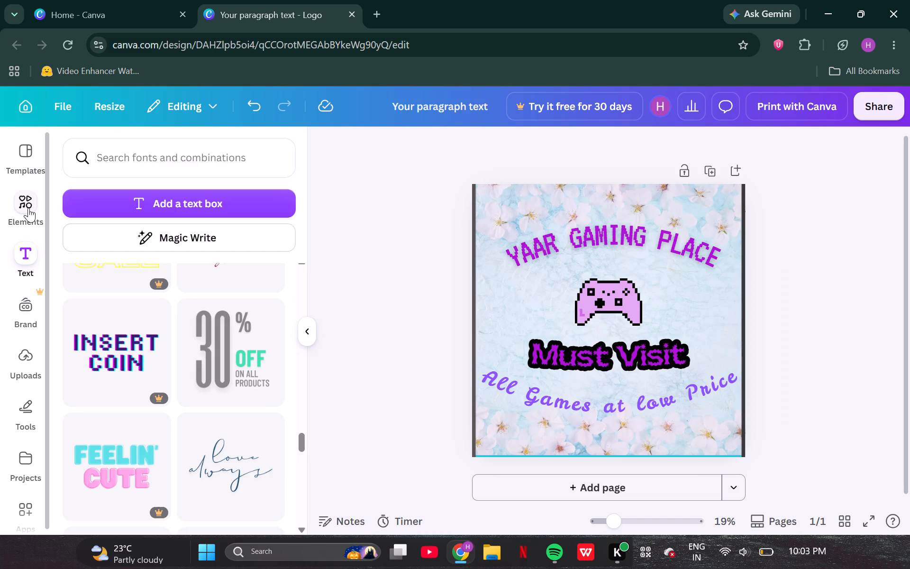